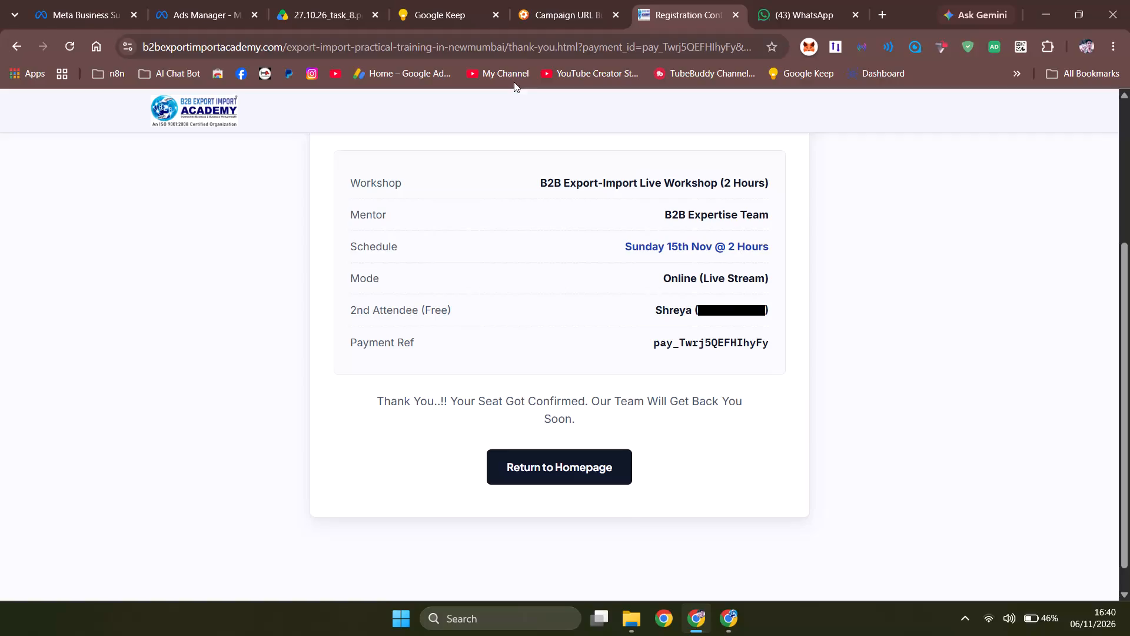
Close the thank-you.html editor and the cPanel File Manager window.
click(723, 622)
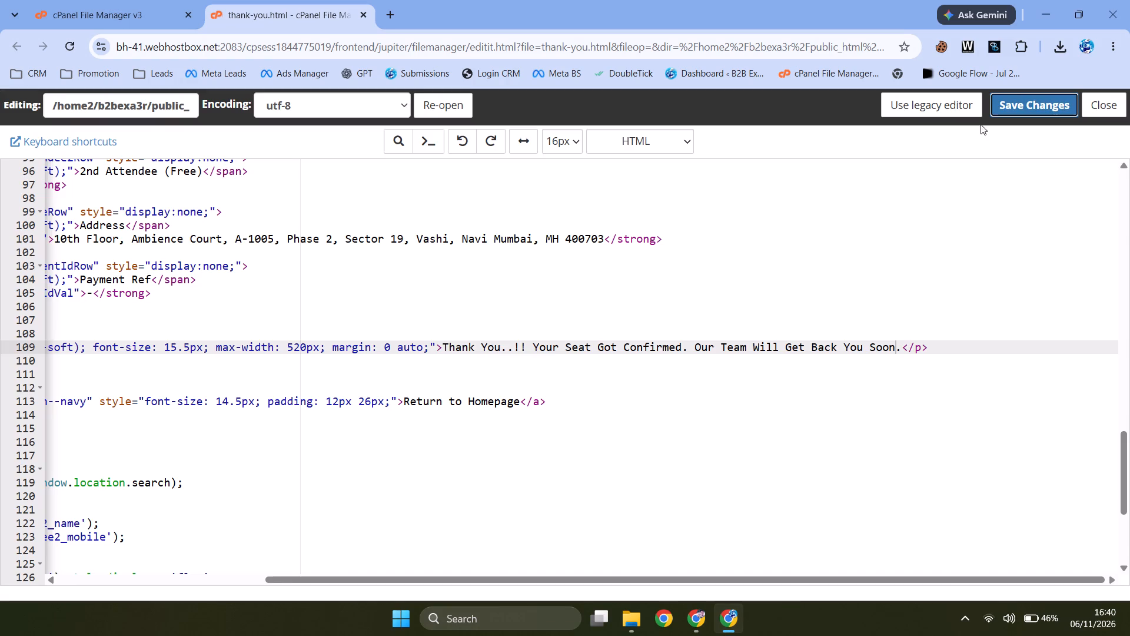
click(1092, 104)
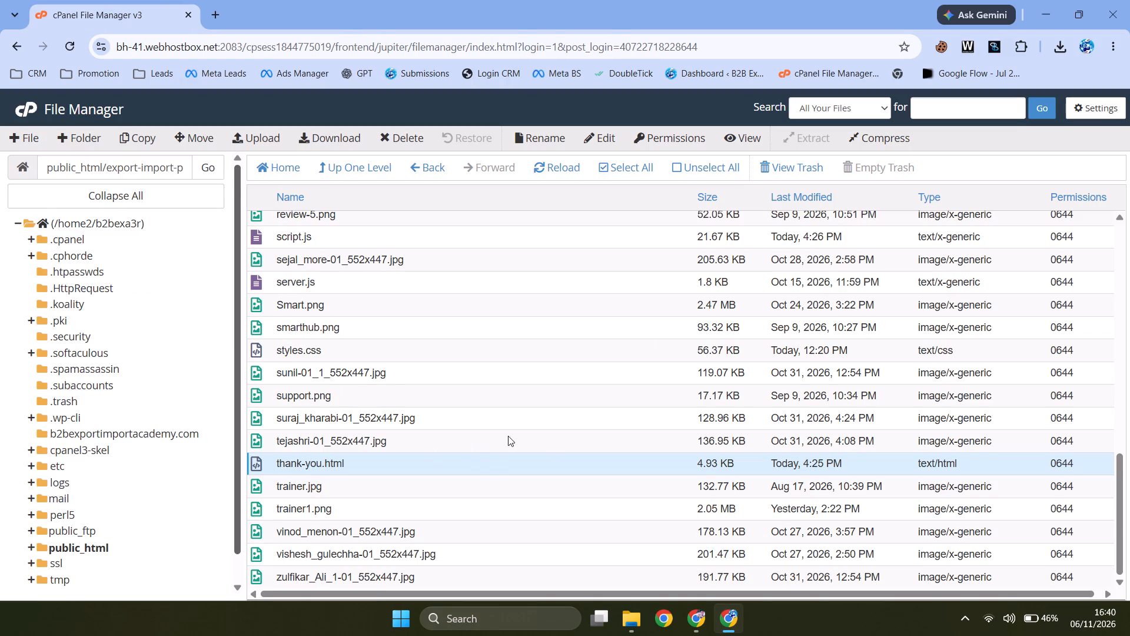
click(1129, 0)
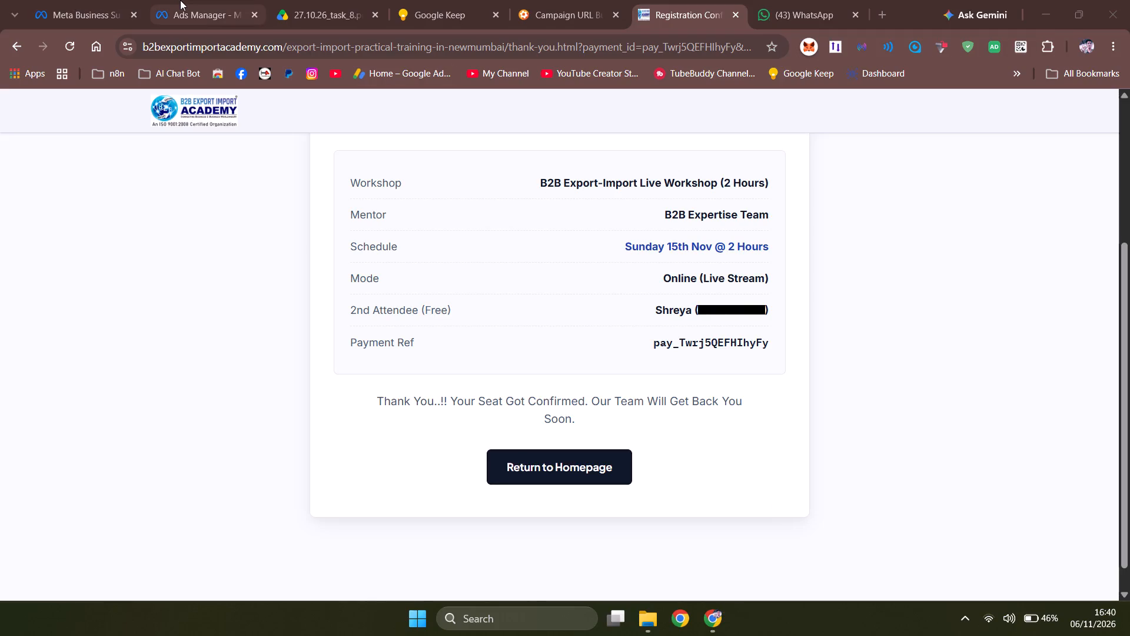
In Ads Manager, switch to the B2B Import Export Academy ad account under the B2B Export Import Academy portfolio and open its campaigns.
click(180, 0)
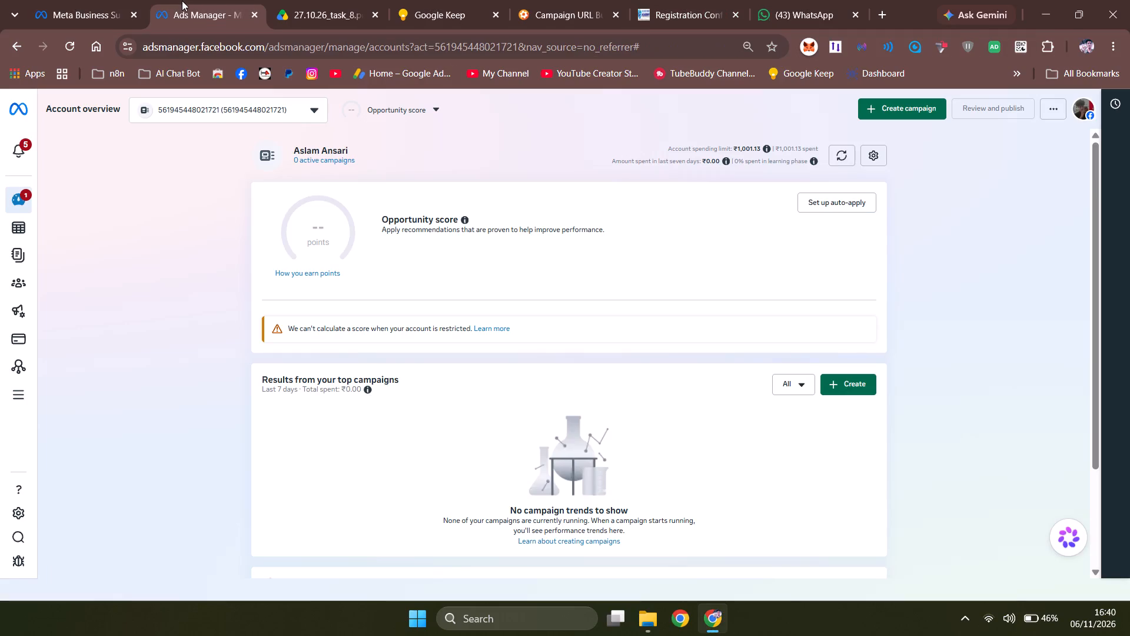
click(186, 117)
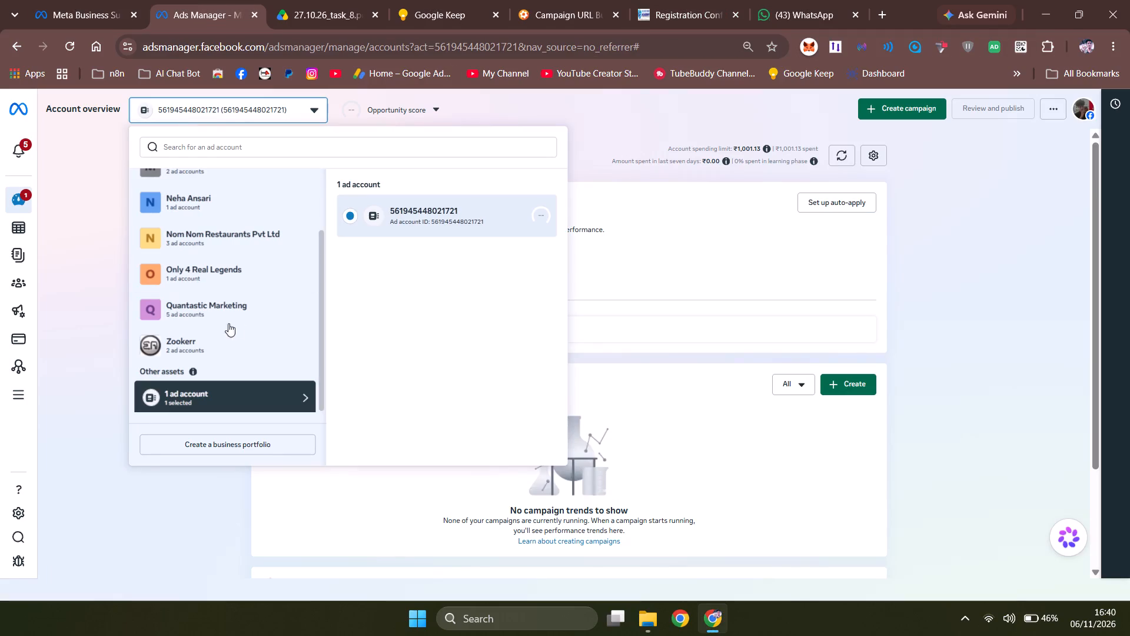
scroll(244, 292, up, 2)
click(224, 218)
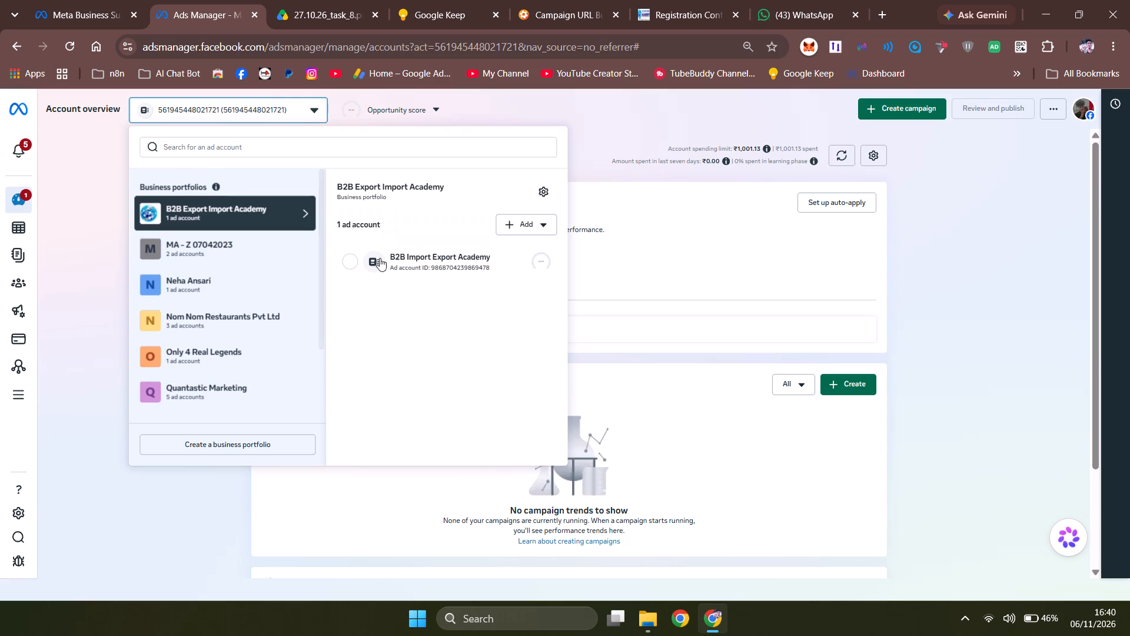
click(354, 264)
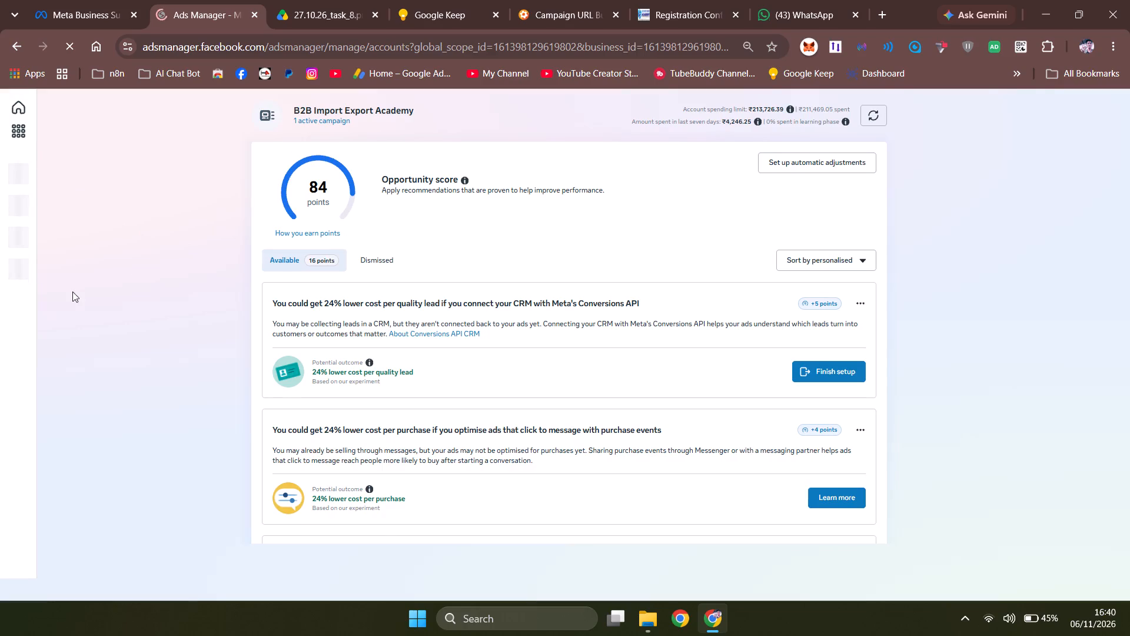
click(18, 227)
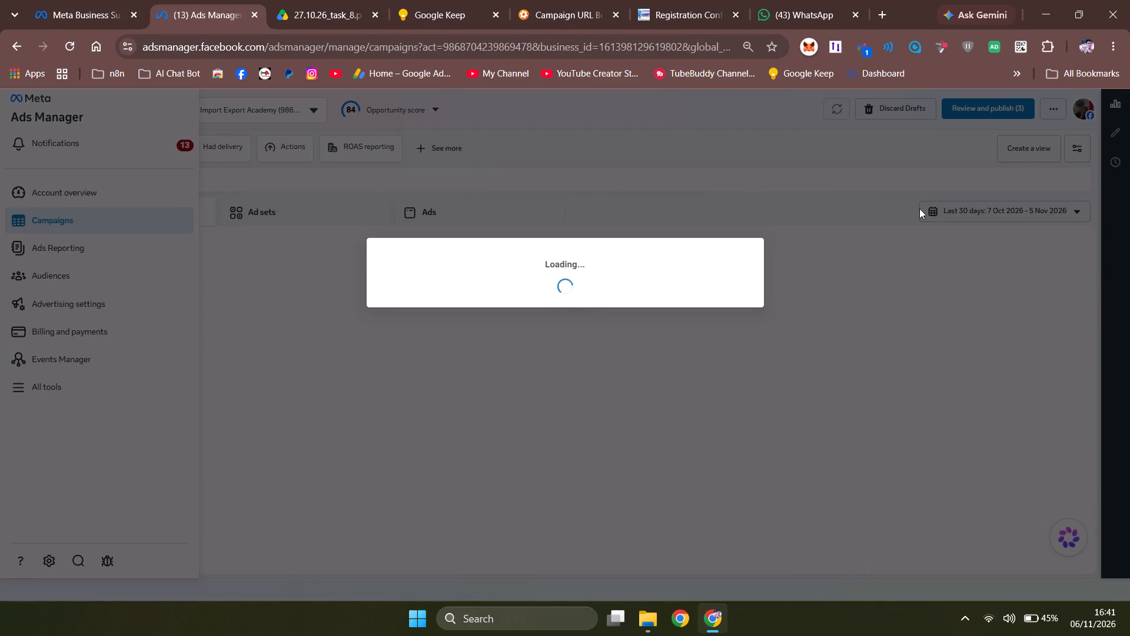
Open Events Manager for the B2B Import Export Academy ad account in a new browser tab and switch to it.
click(704, 13)
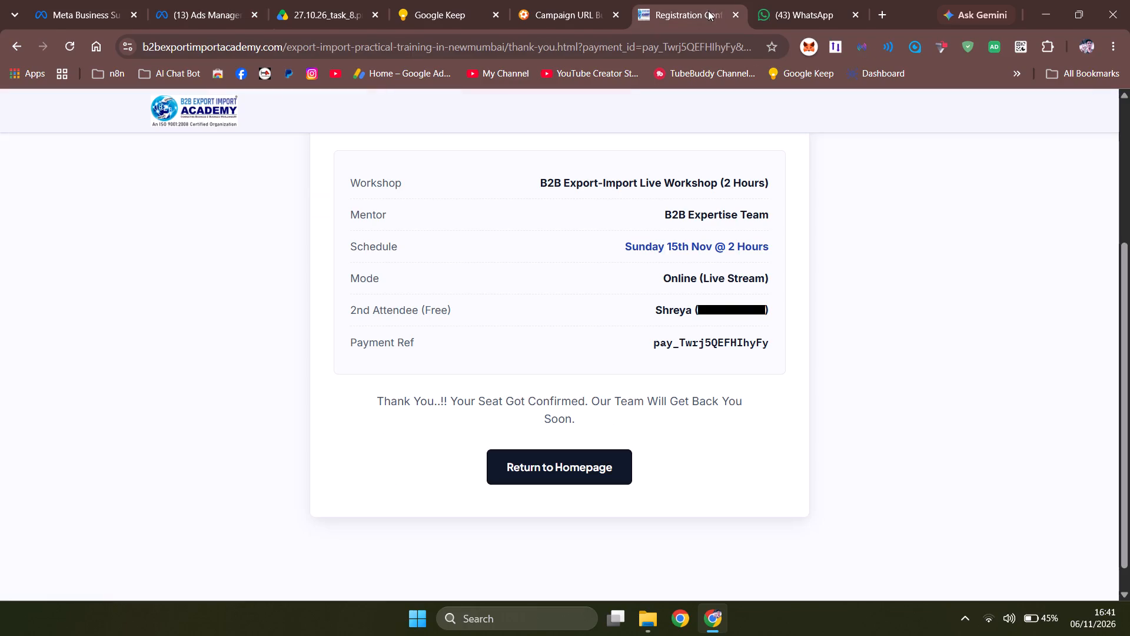
click(195, 0)
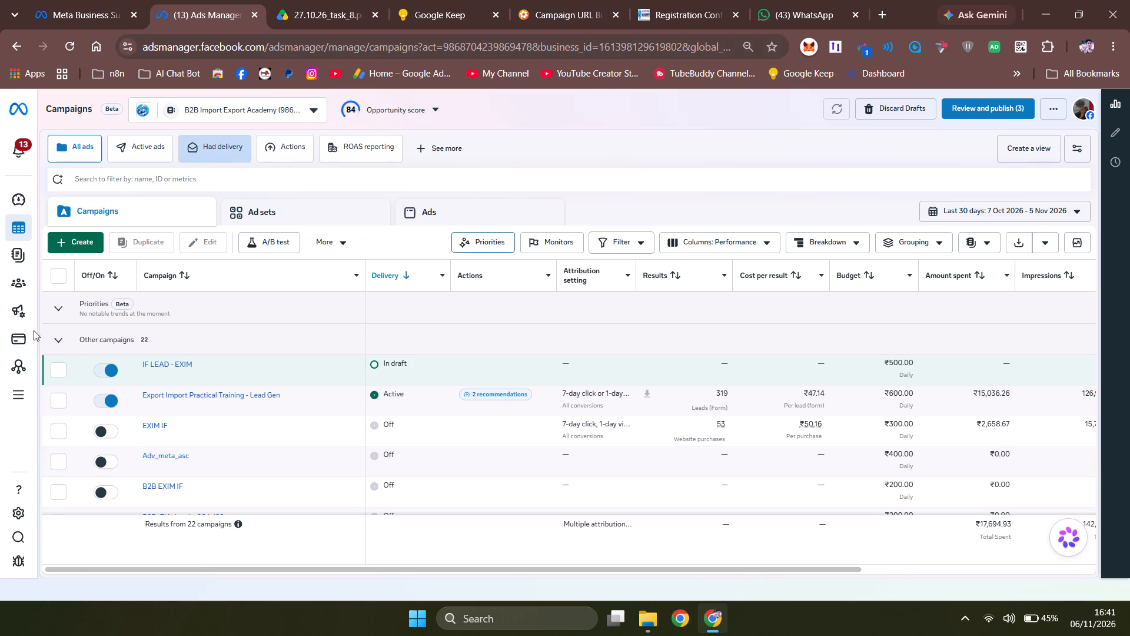
right_click(37, 357)
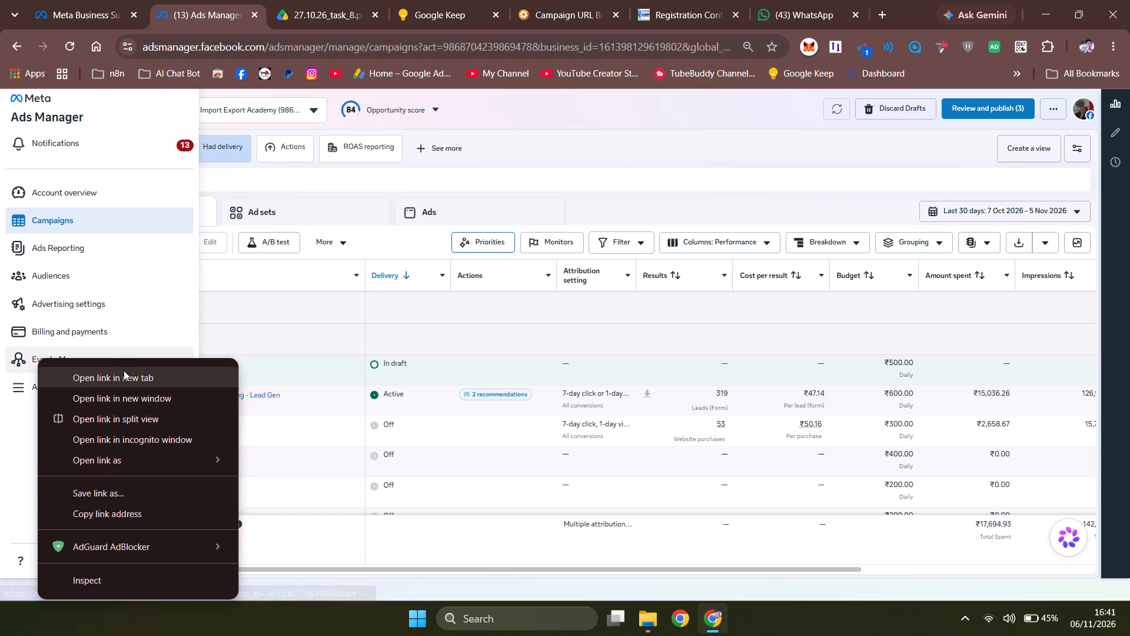
click(123, 373)
click(297, 0)
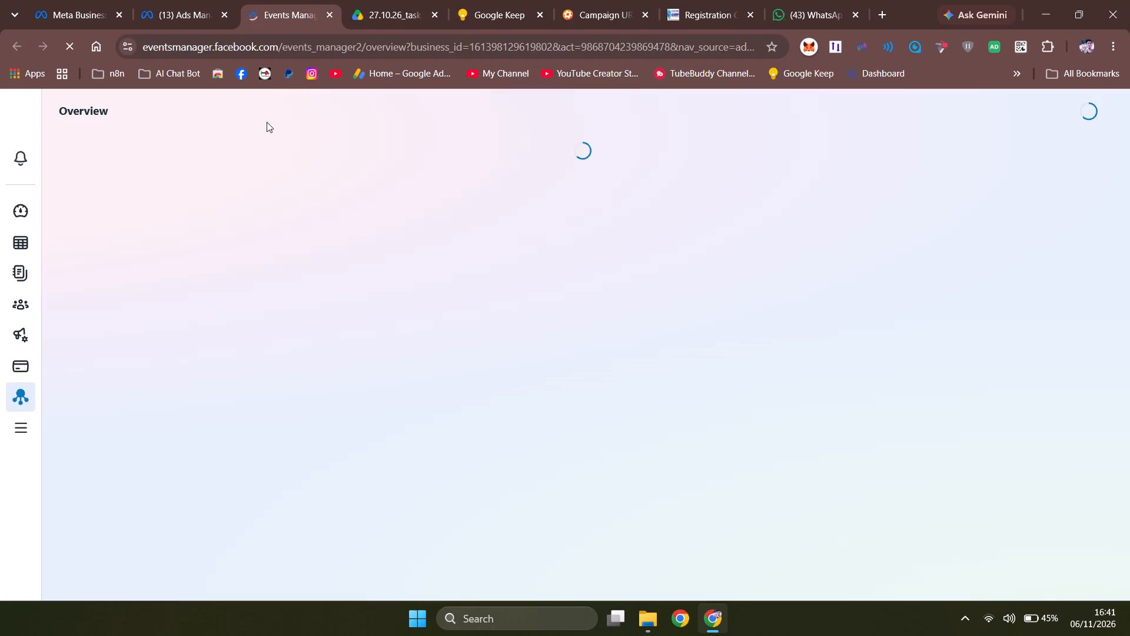
Close the 27.10.26_task browser tab.
click(433, 18)
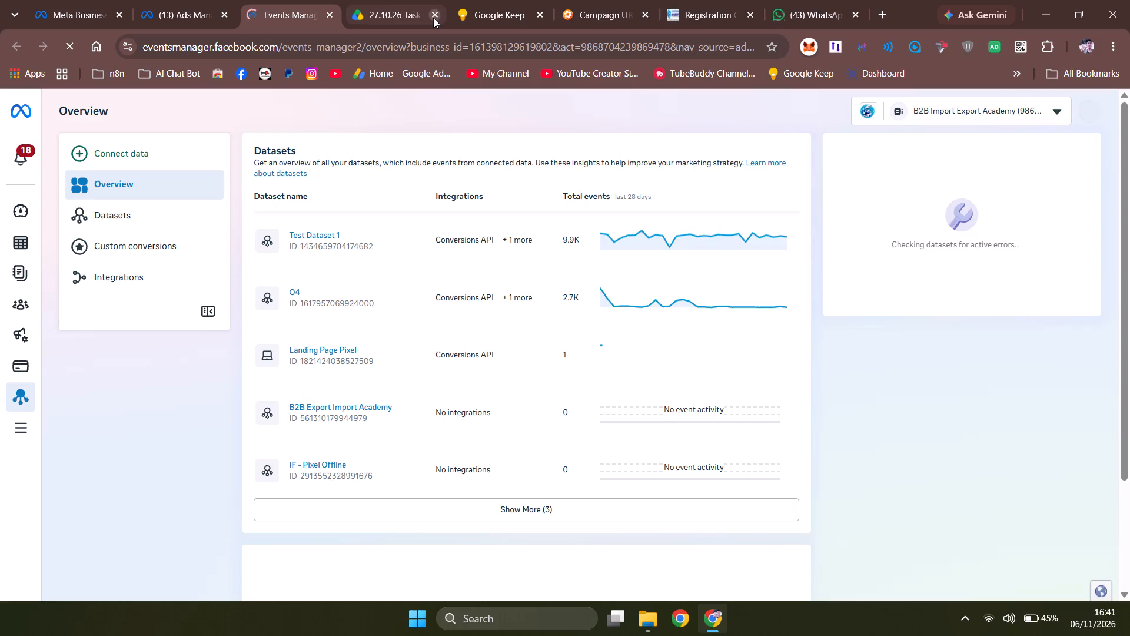
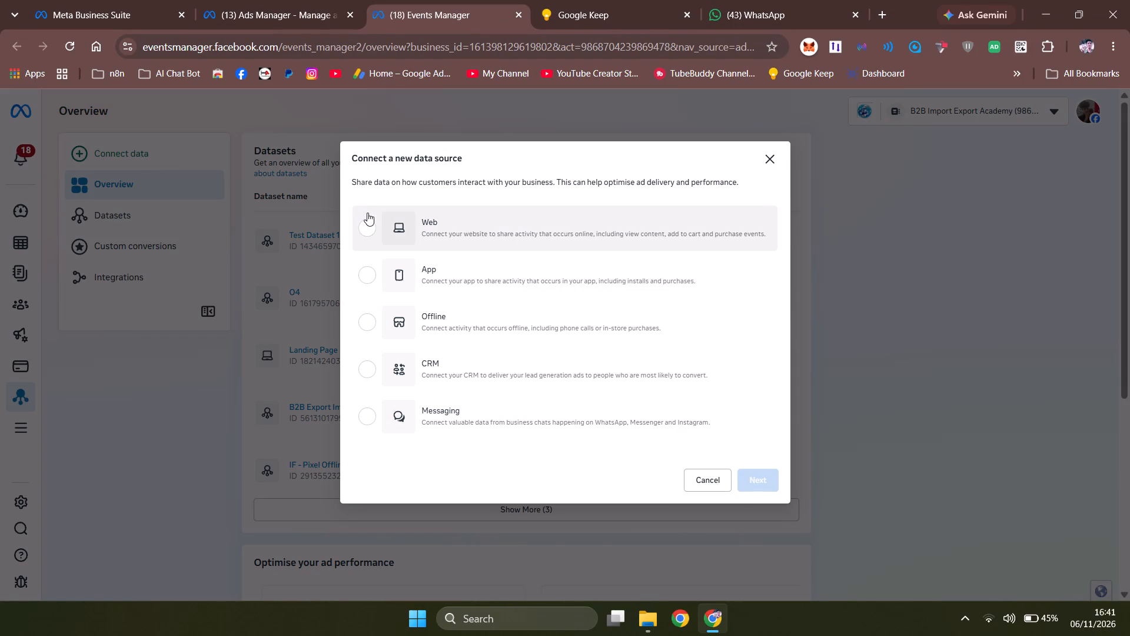
Choose Web as the new data source and open the form for creating a new dataset instead of selecting an existing one.
click(367, 213)
click(745, 486)
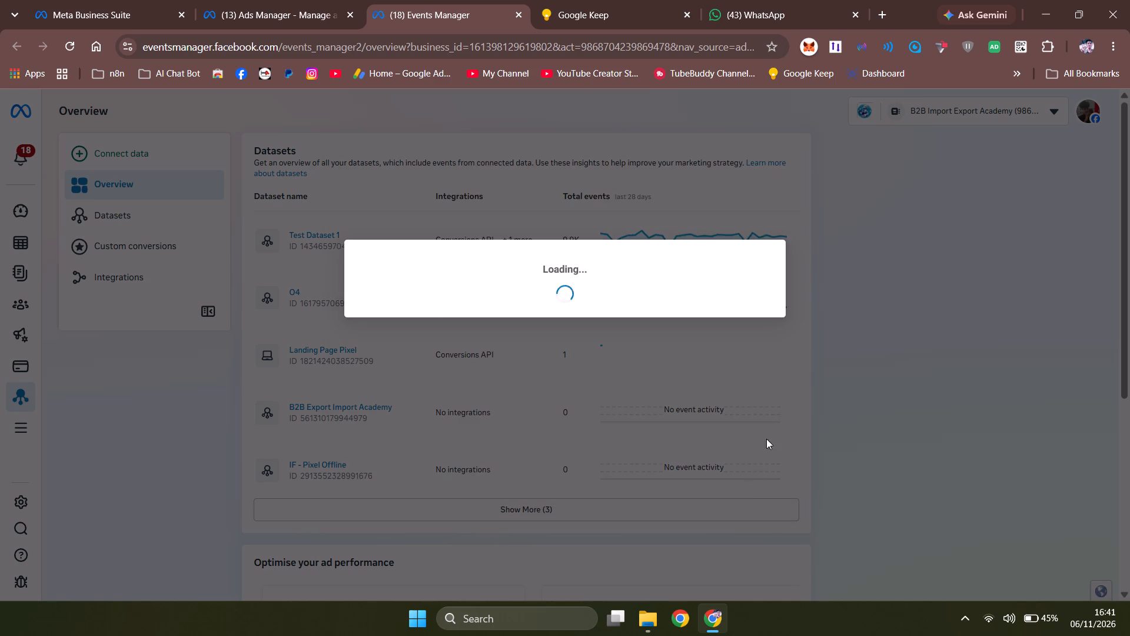
click(526, 301)
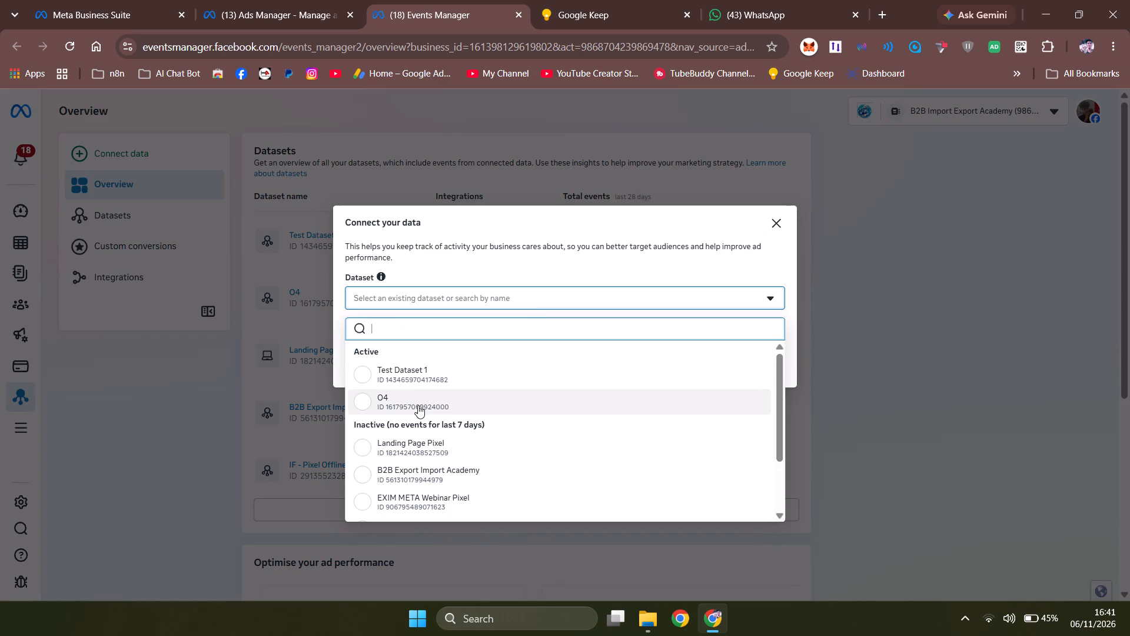
click(436, 256)
click(384, 325)
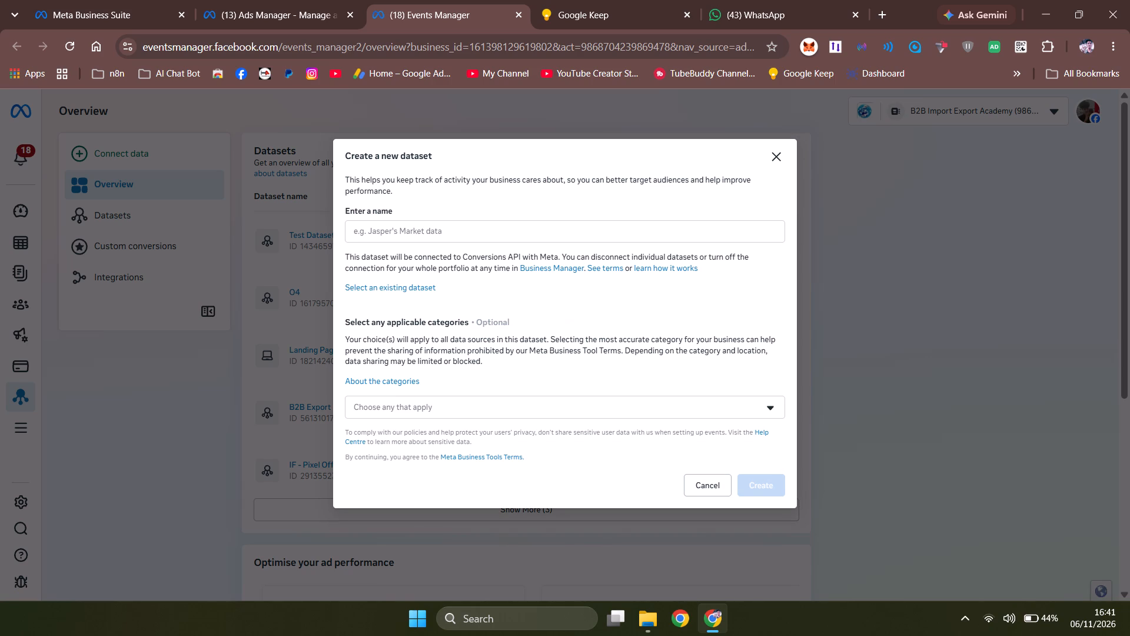
Switch to Ads Manager and open the ads of the Export Import Practical Training - Lead Gen campaign.
click(263, 0)
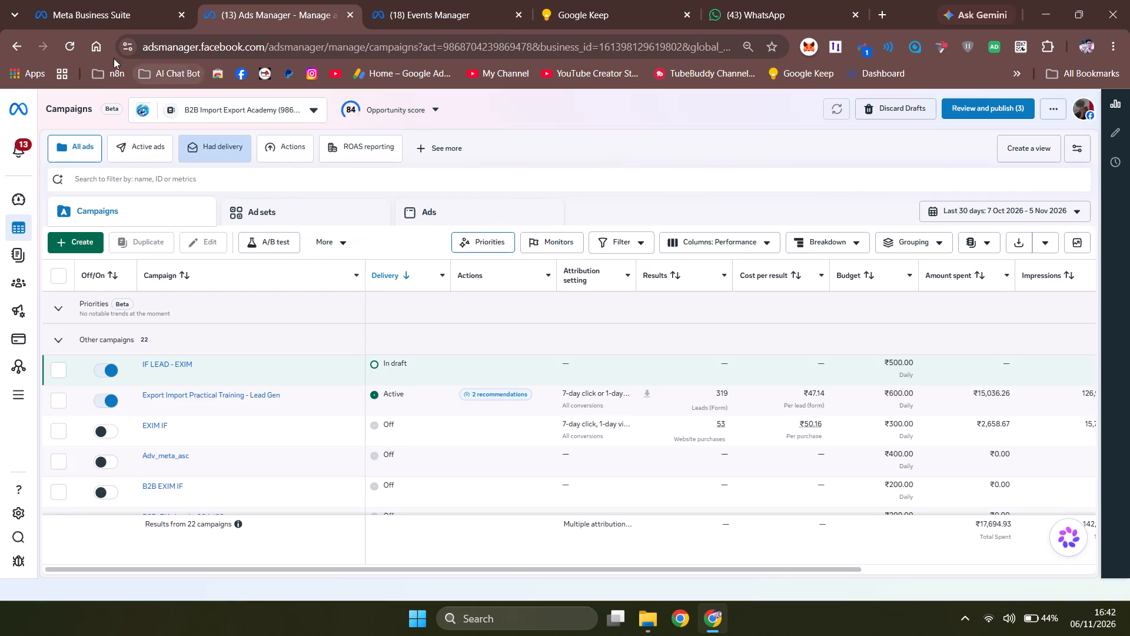
click(94, 0)
click(265, 0)
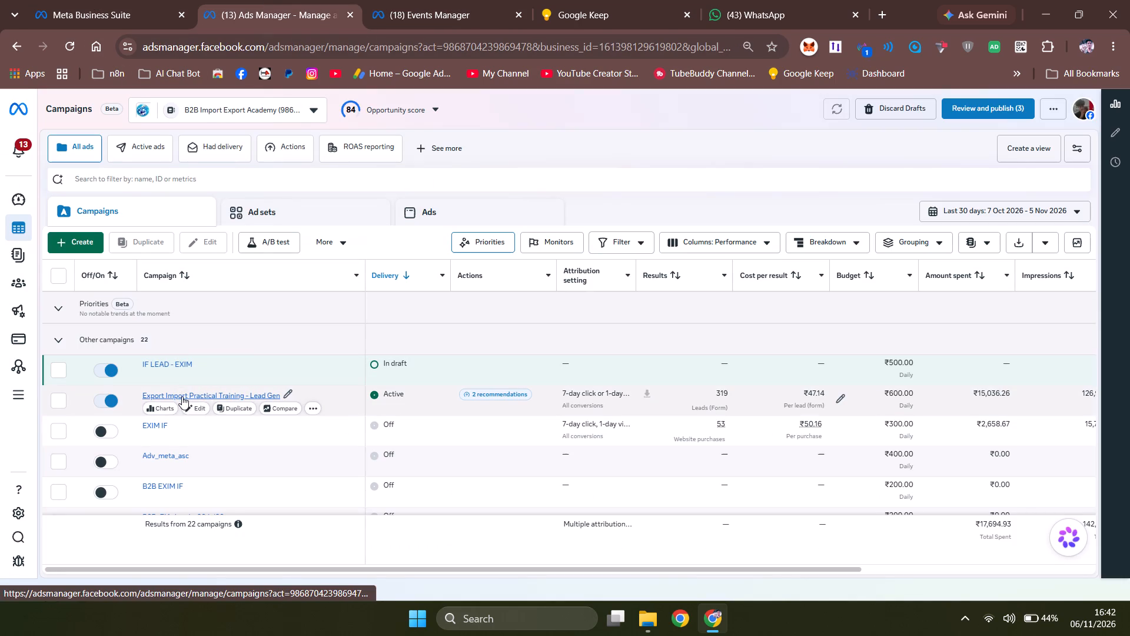
click(190, 395)
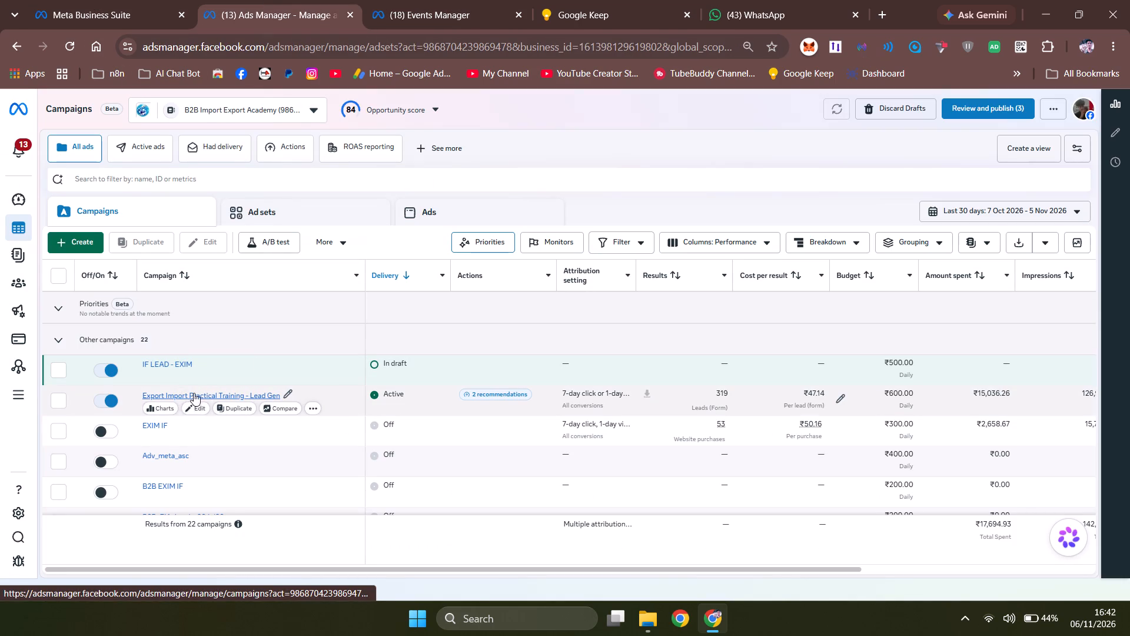
click(457, 213)
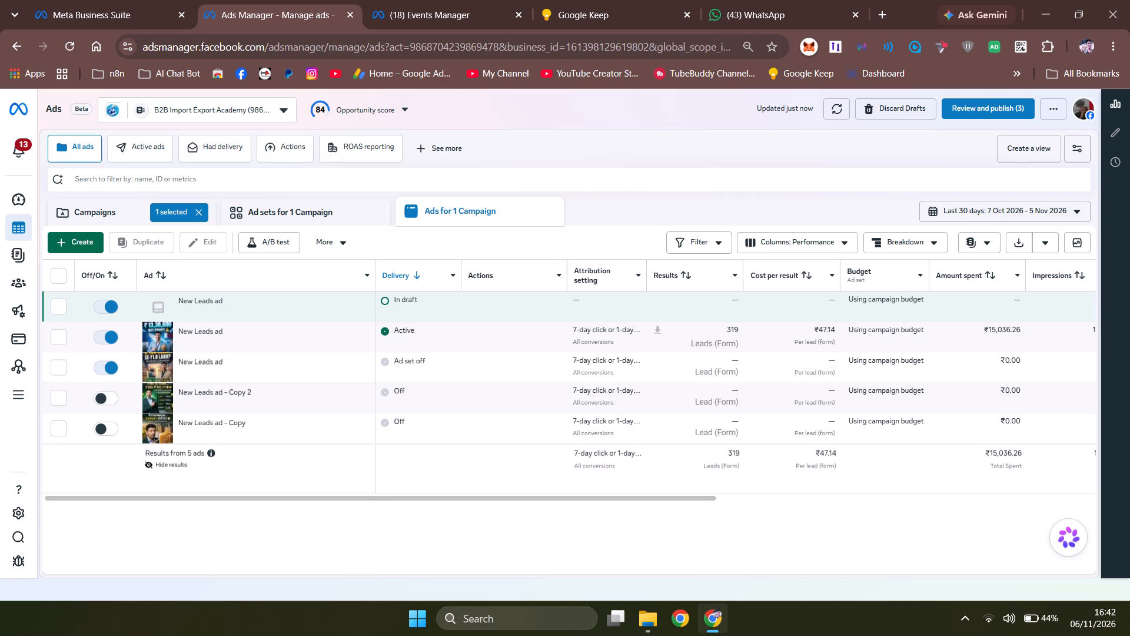
Open the New Leads ad whose delivery shows Ad set off for editing.
click(229, 372)
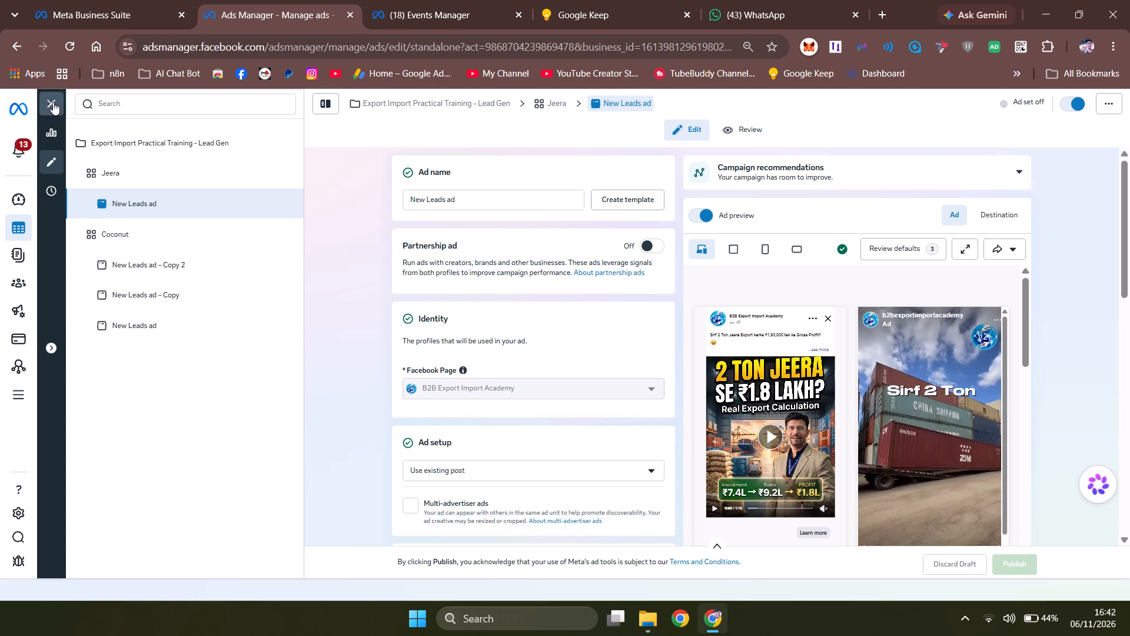
Start changing the Jeera ad's existing post and list the Instagram posts to choose from.
scroll(507, 368, down, 4)
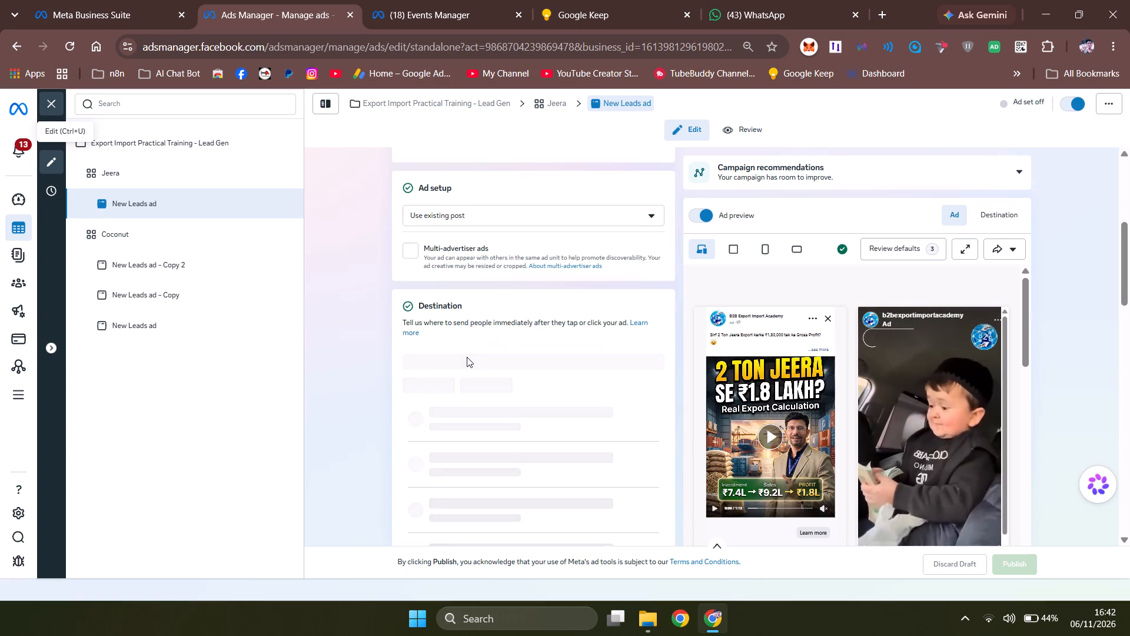
scroll(484, 367, down, 1)
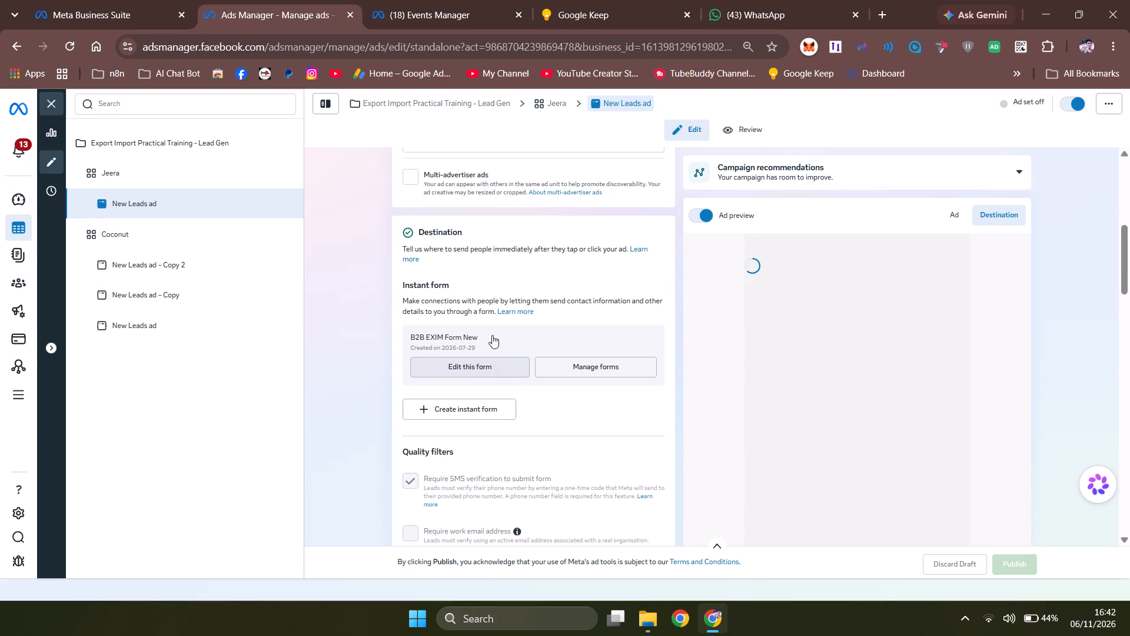
scroll(511, 353, up, 4)
click(458, 433)
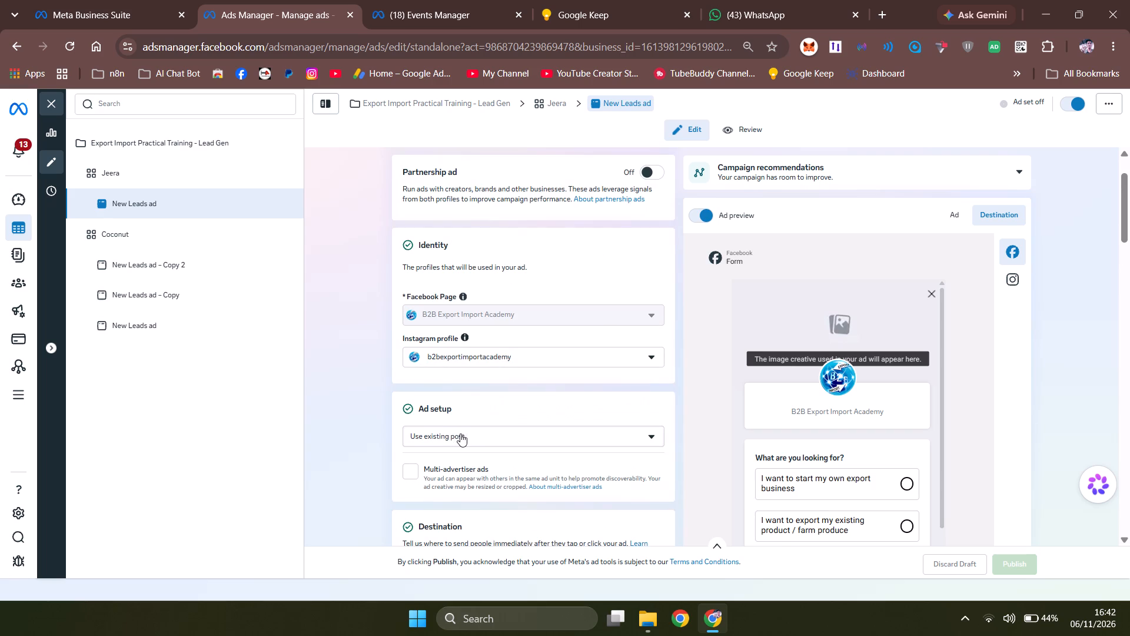
click(366, 420)
scroll(535, 433, down, 4)
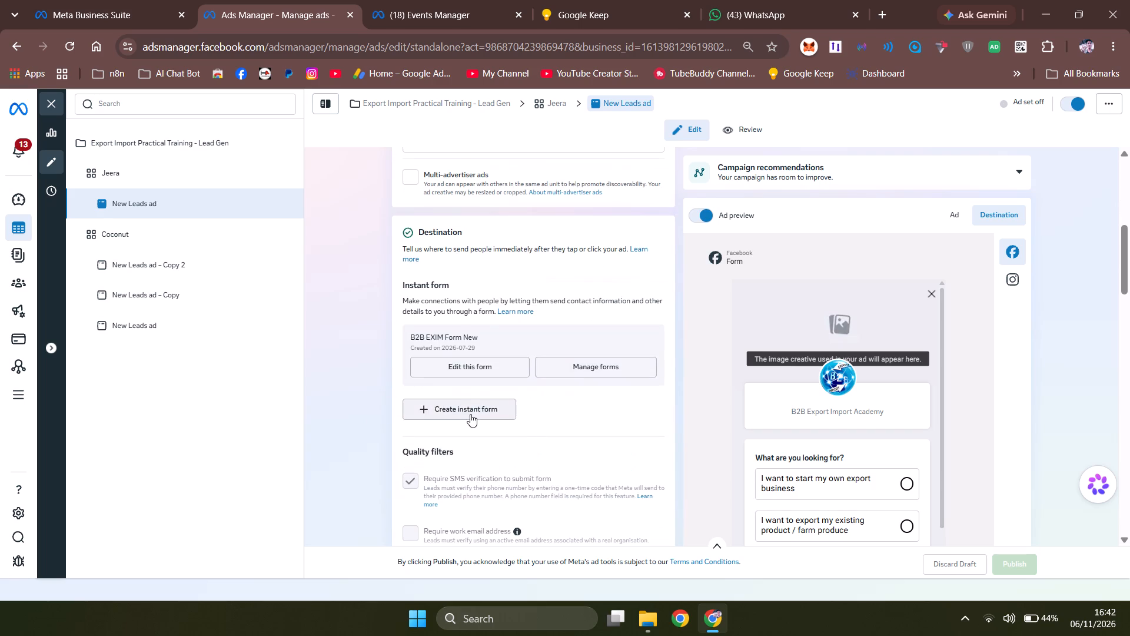
scroll(470, 414, down, 1)
scroll(513, 382, down, 1)
scroll(476, 437, down, 2)
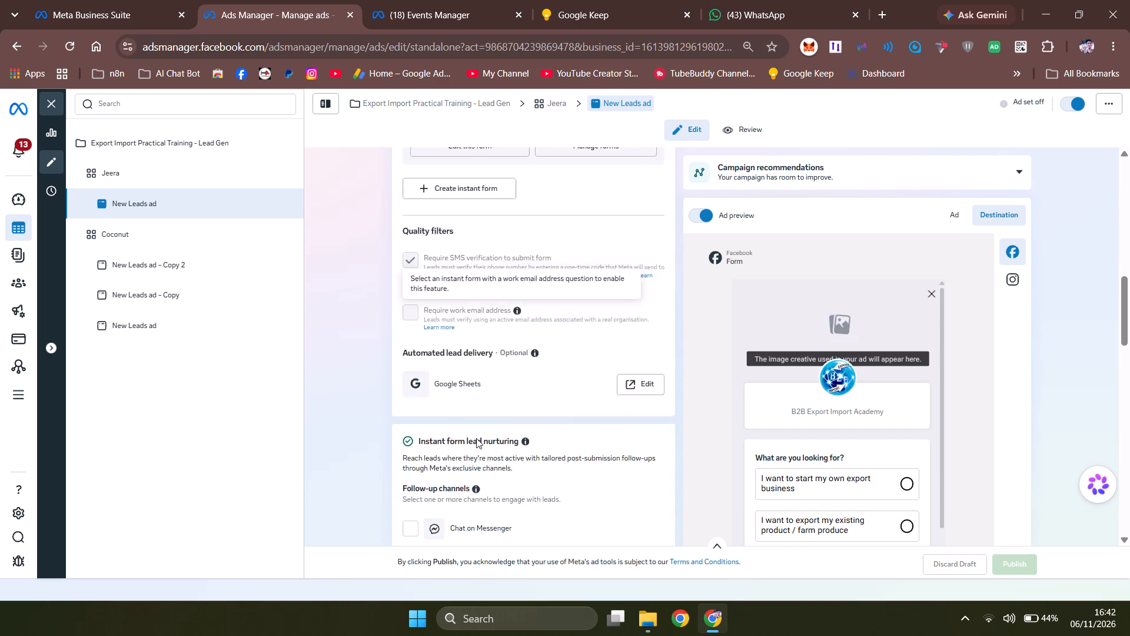
scroll(476, 438, down, 9)
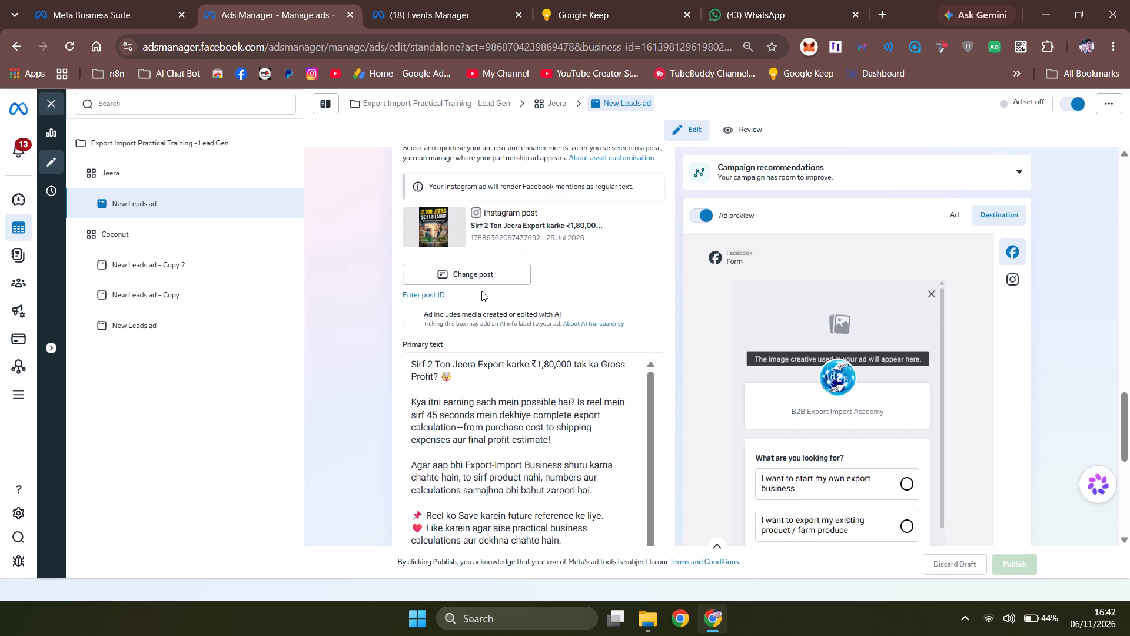
click(477, 276)
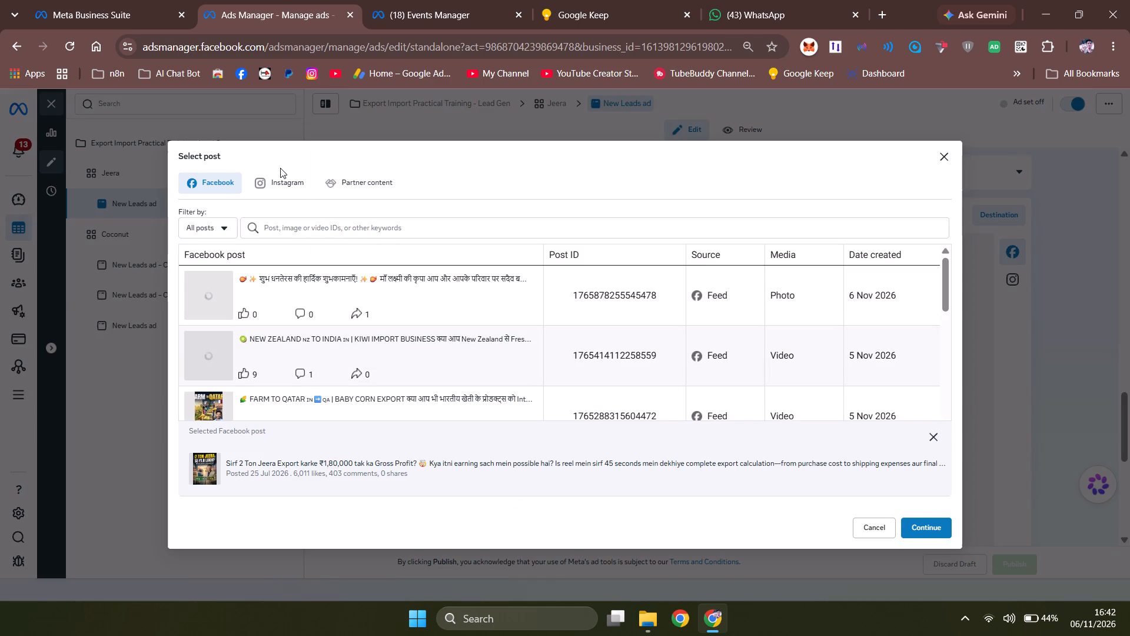
click(280, 168)
click(281, 185)
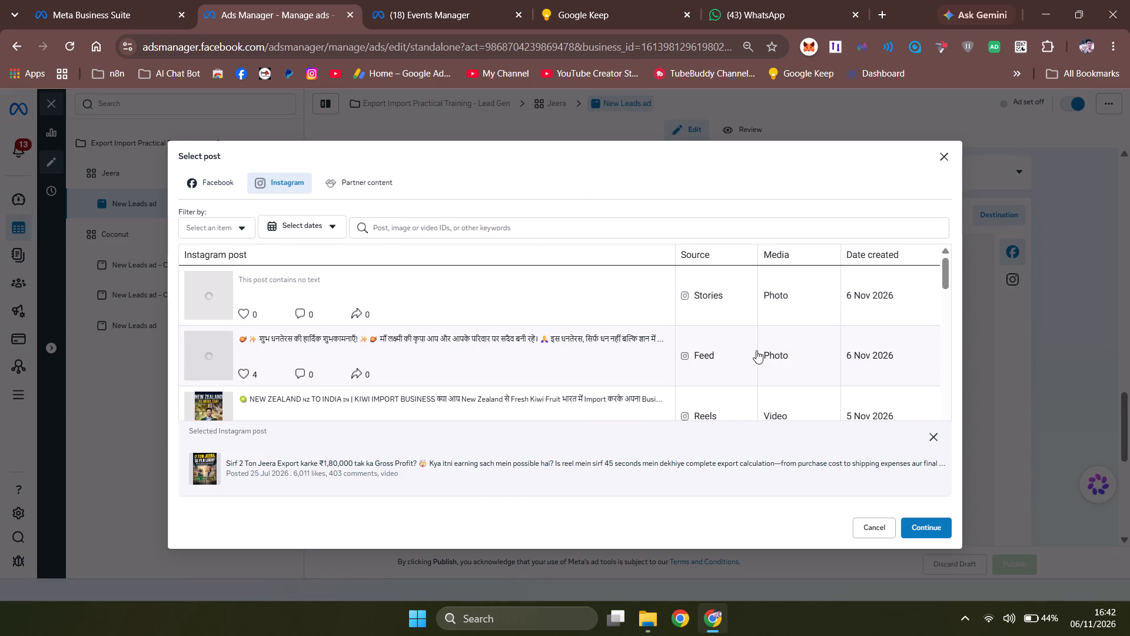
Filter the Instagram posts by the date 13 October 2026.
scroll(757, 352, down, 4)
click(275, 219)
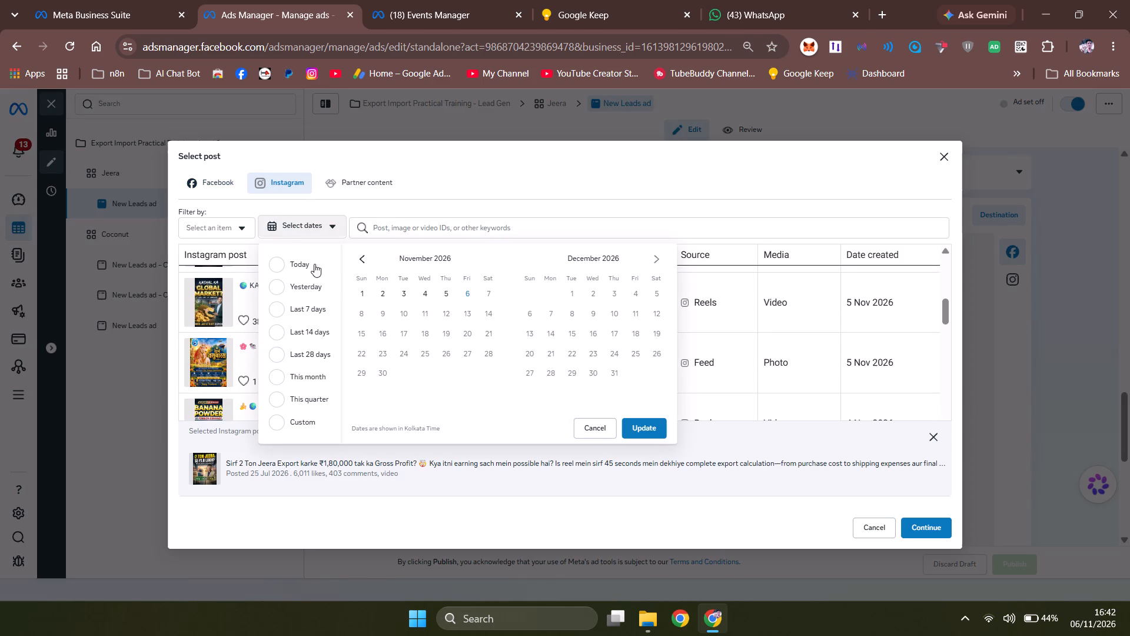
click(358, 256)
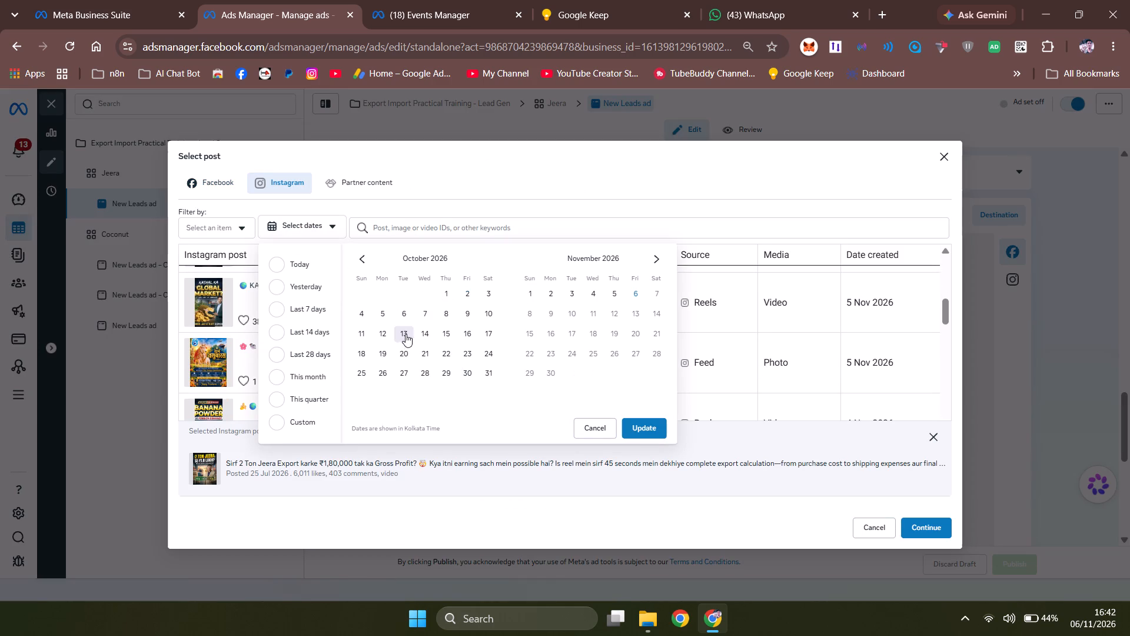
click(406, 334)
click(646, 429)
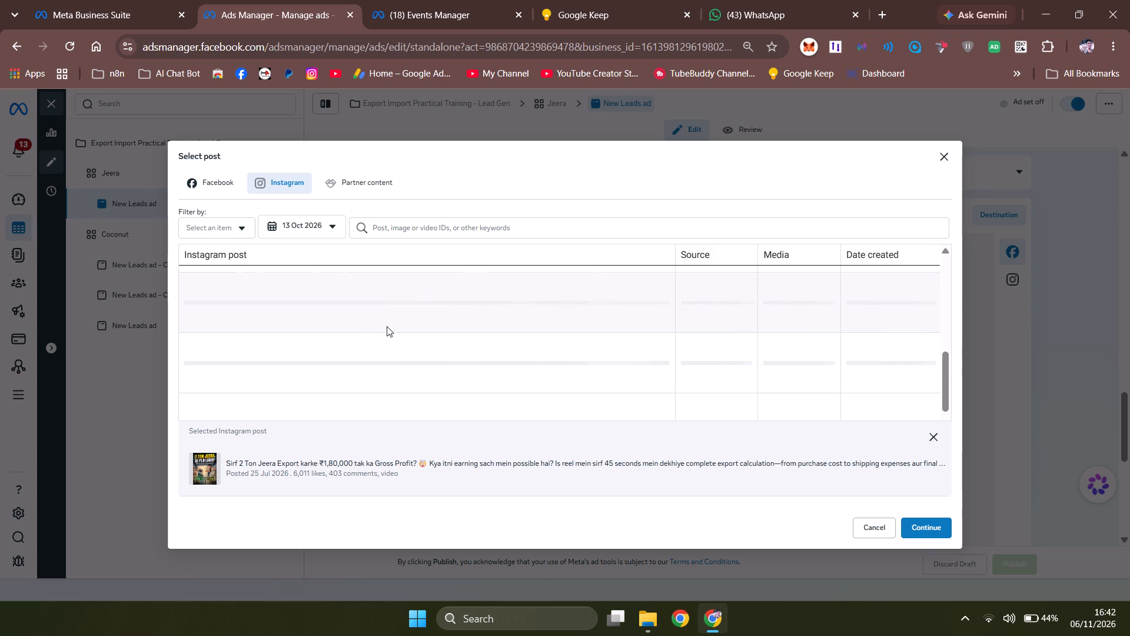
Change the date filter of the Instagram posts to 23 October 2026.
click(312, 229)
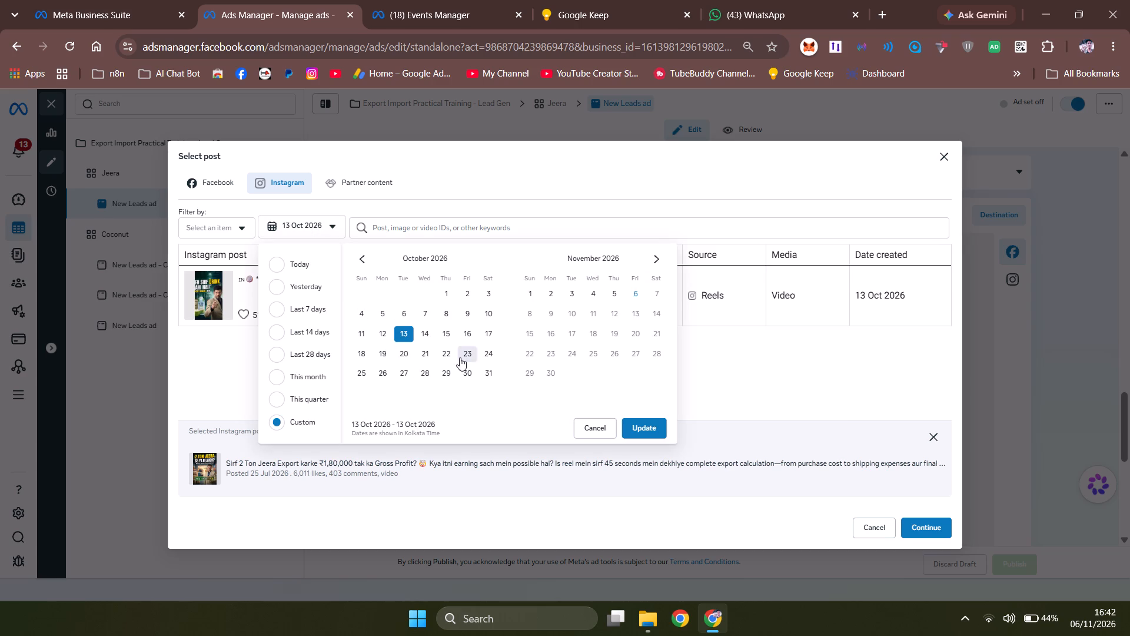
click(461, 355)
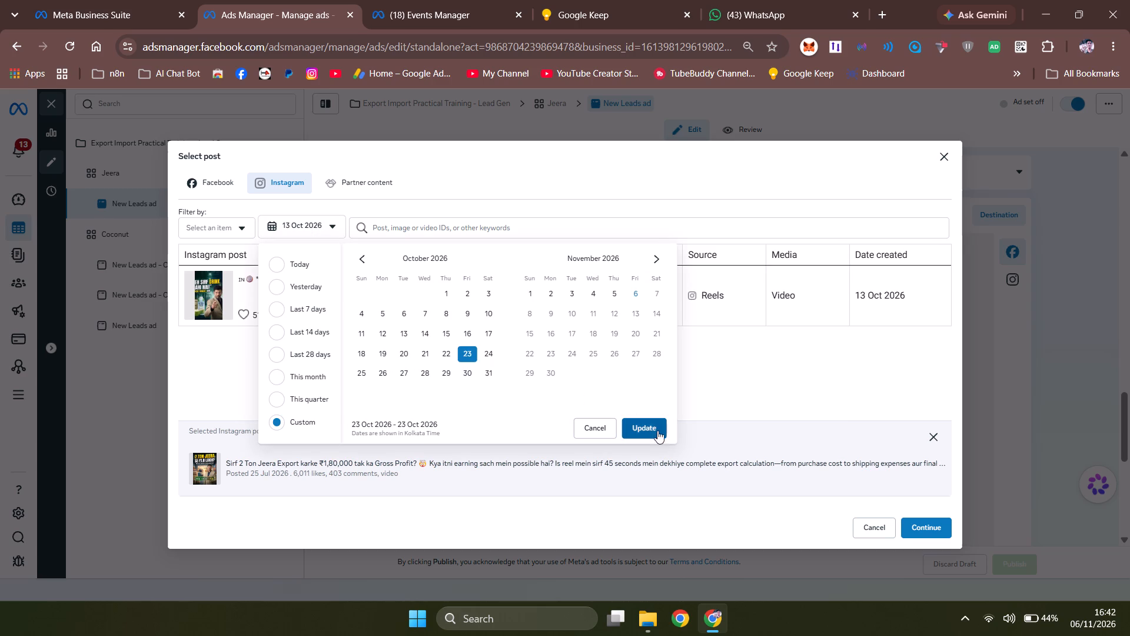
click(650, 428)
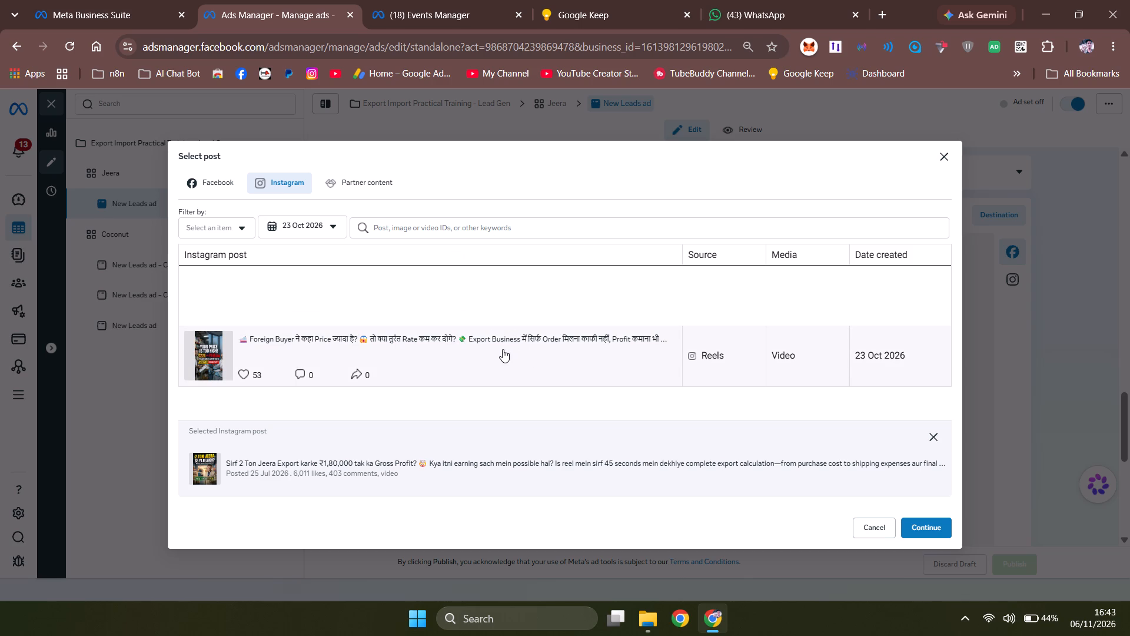
Remove the currently selected Jeera export post from the post selection.
click(313, 291)
click(933, 438)
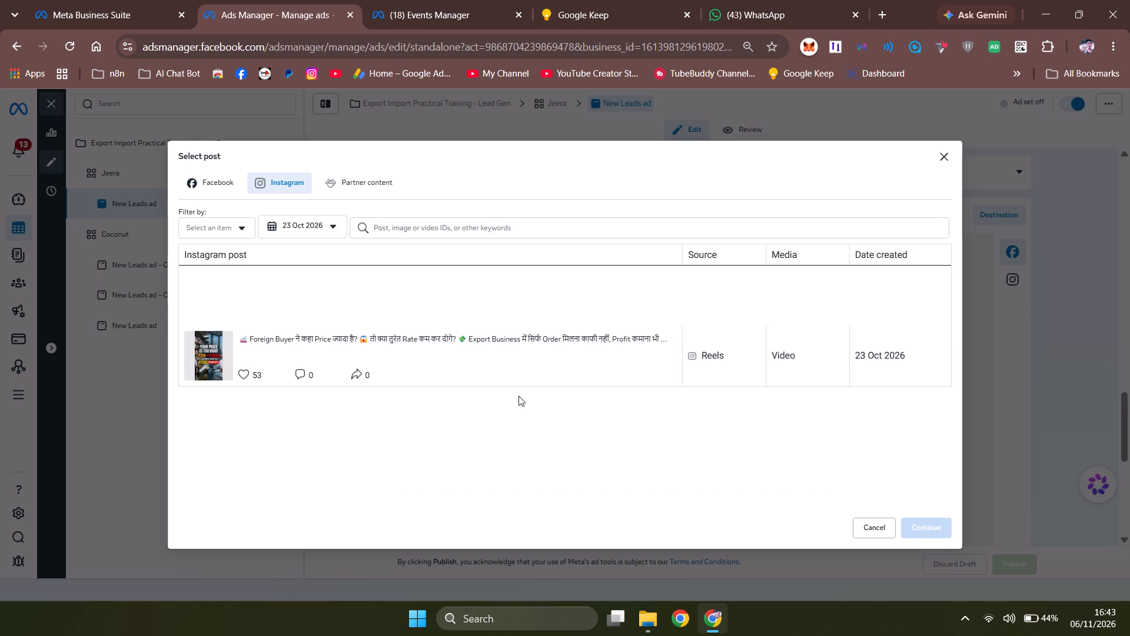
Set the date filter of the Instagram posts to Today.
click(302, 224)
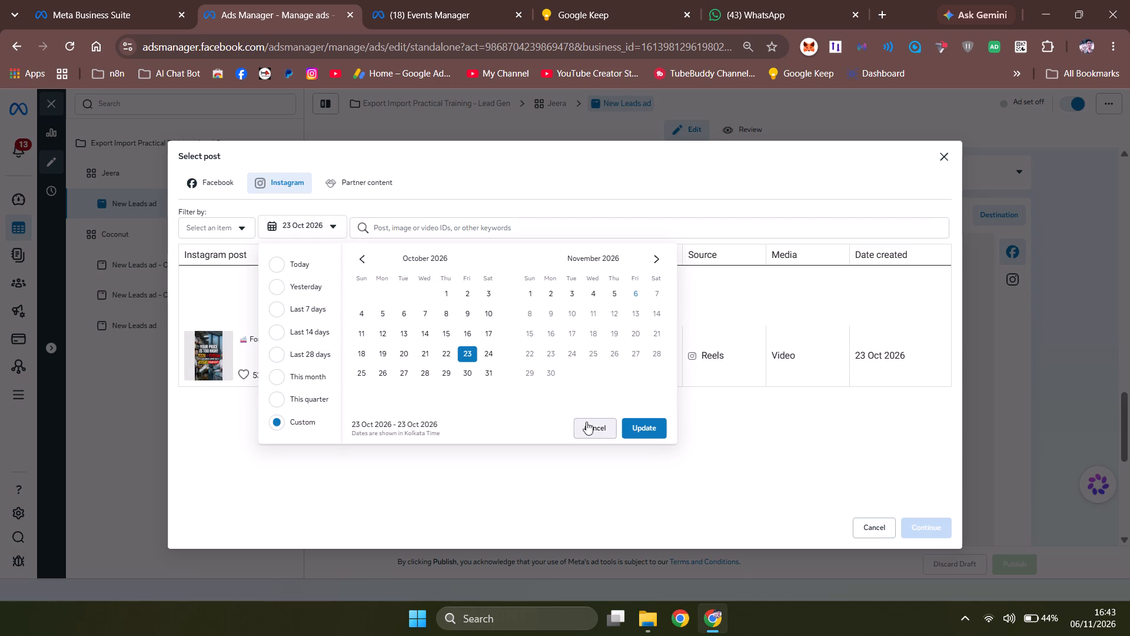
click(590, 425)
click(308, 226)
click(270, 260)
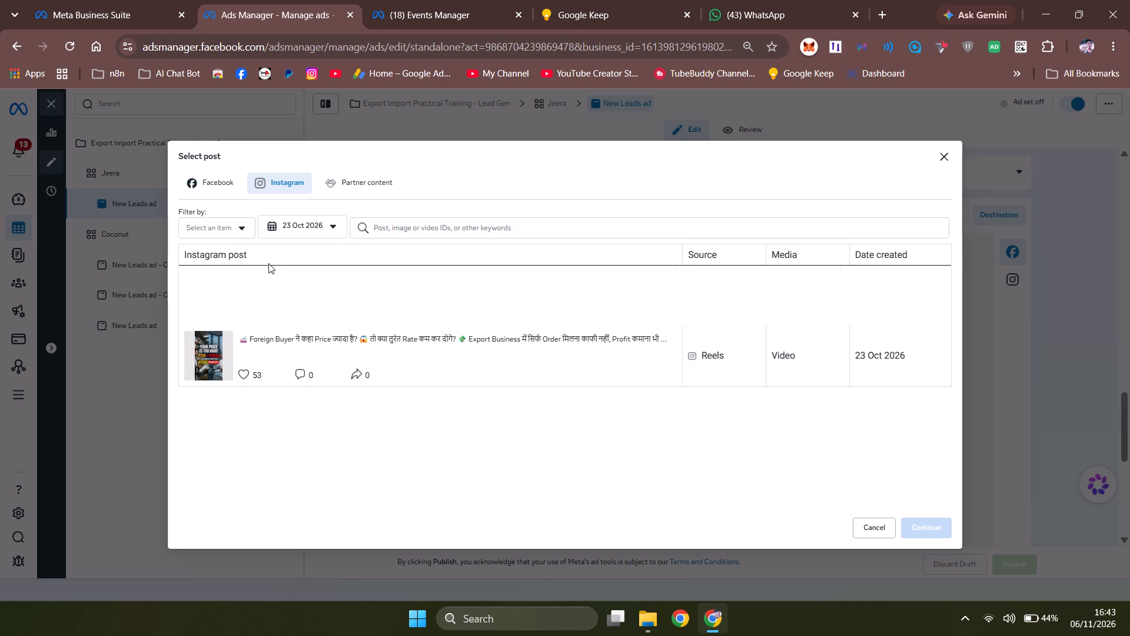
Filter the Instagram posts by the custom date range 1 October 2026 to 31 October 2026.
click(317, 235)
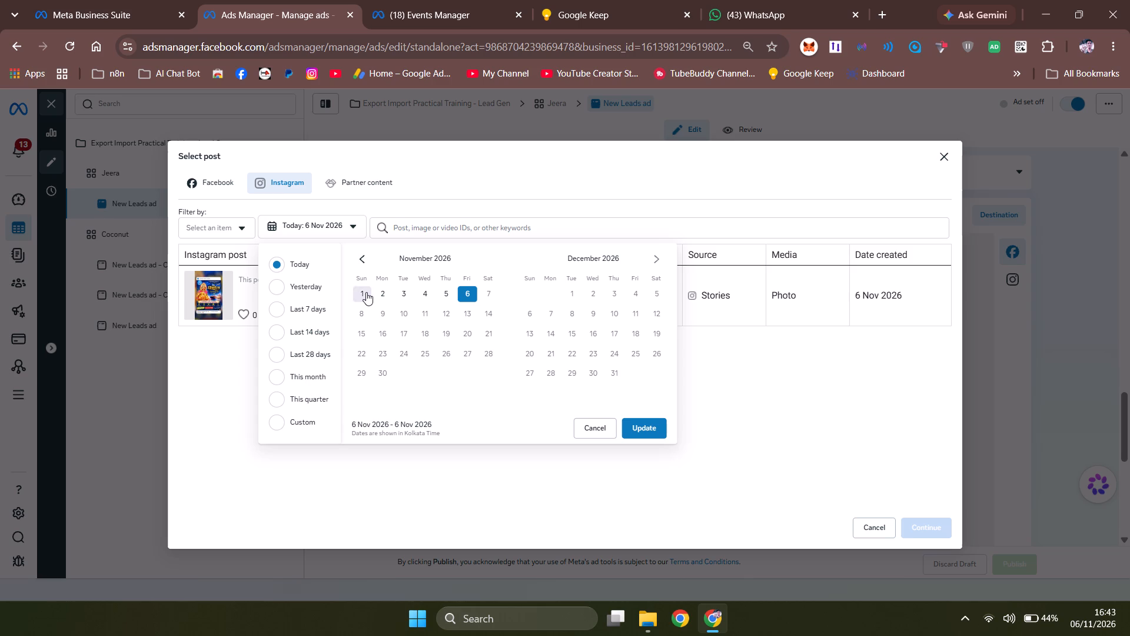
click(362, 262)
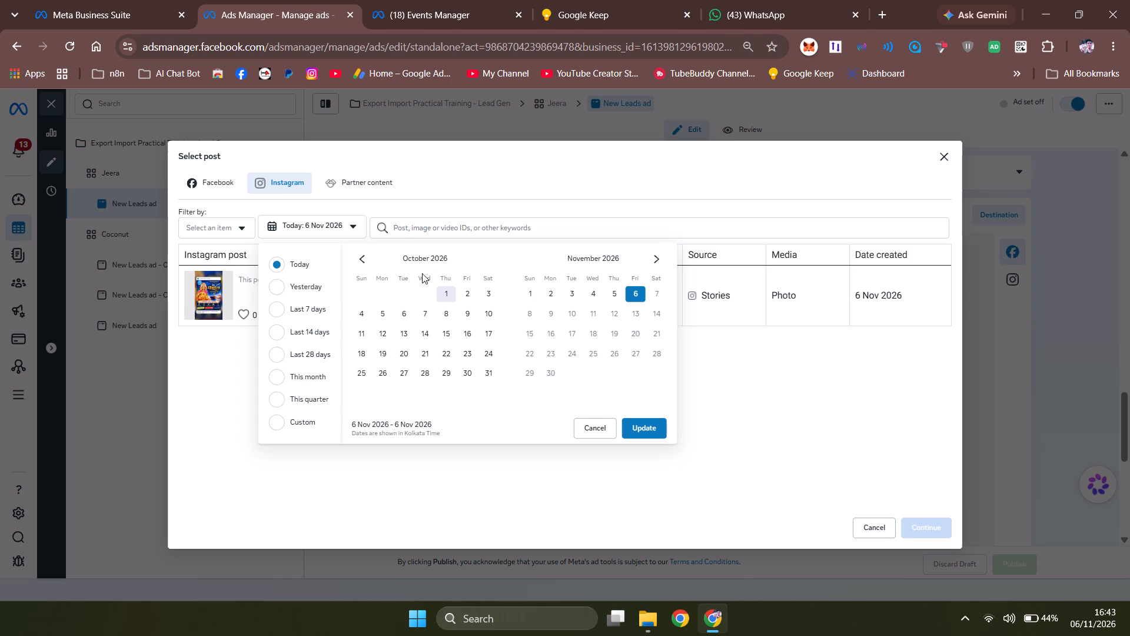
click(444, 293)
click(490, 370)
click(643, 430)
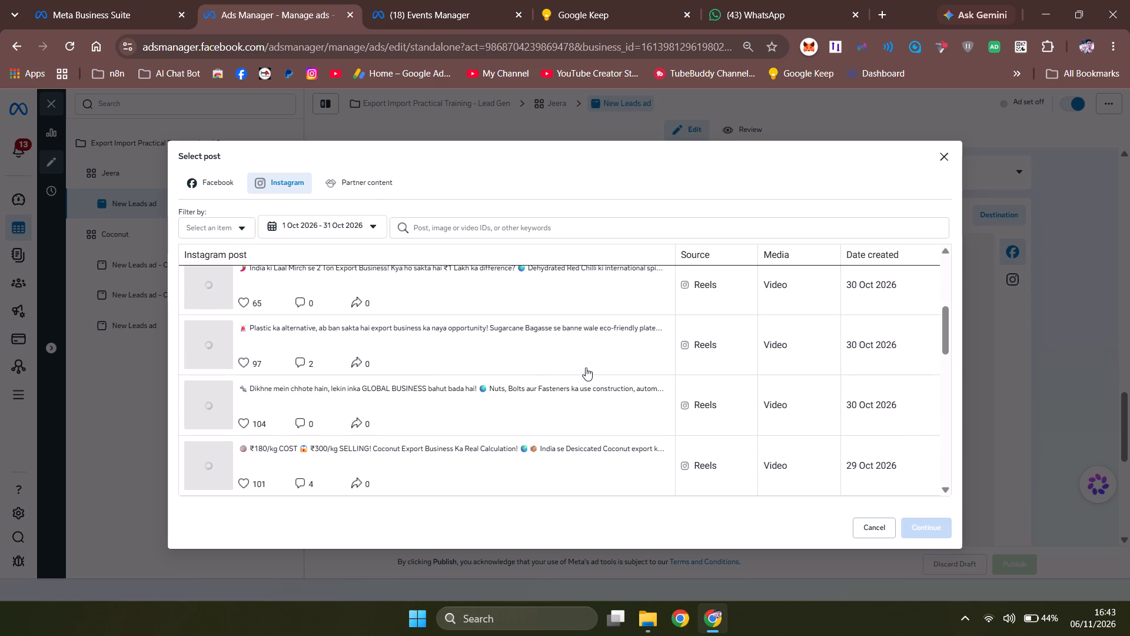
Choose the 23 October reel "Lasalgaon se Dubai Onion Export: 10 Tonne Ki Costing!" as the ad's post.
scroll(584, 389, down, 5)
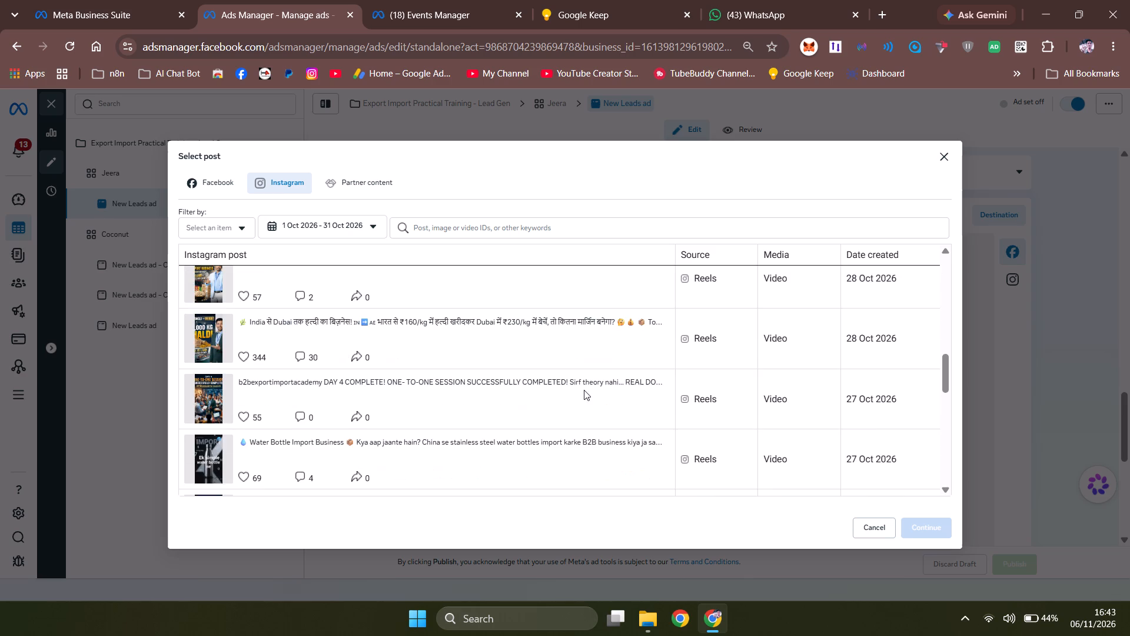
scroll(584, 390, down, 4)
scroll(561, 330, down, 2)
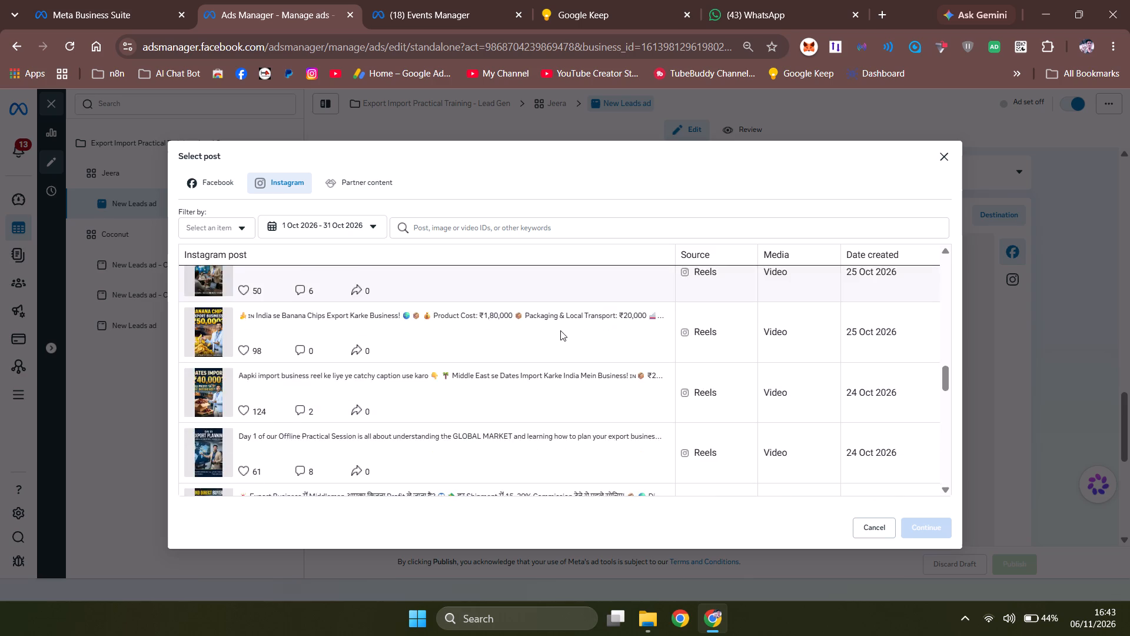
scroll(560, 330, down, 2)
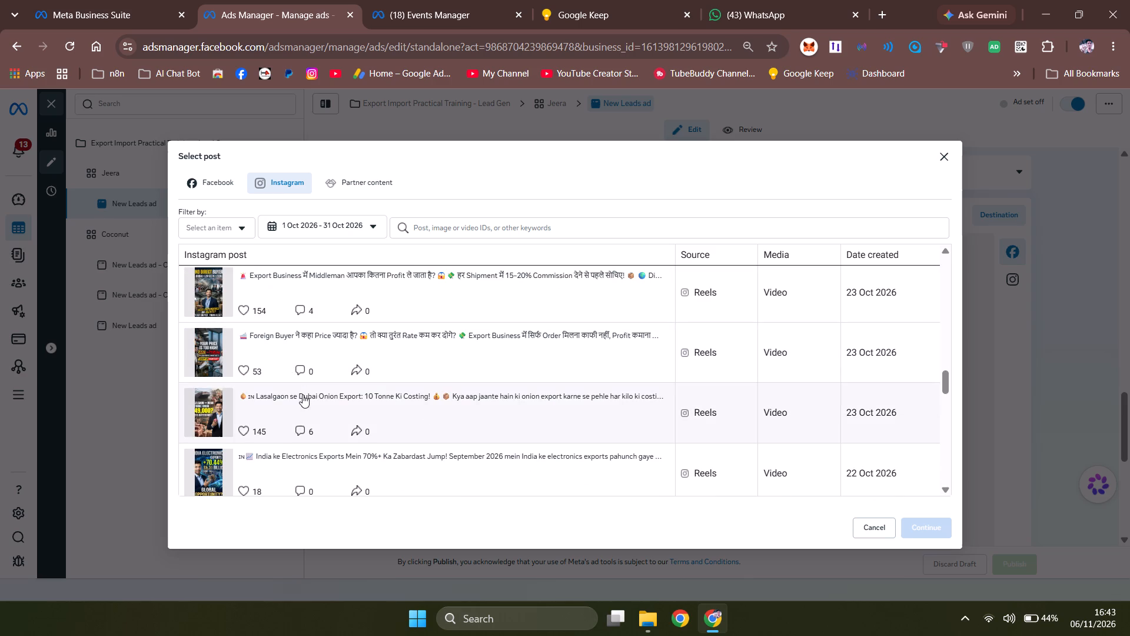
click(507, 411)
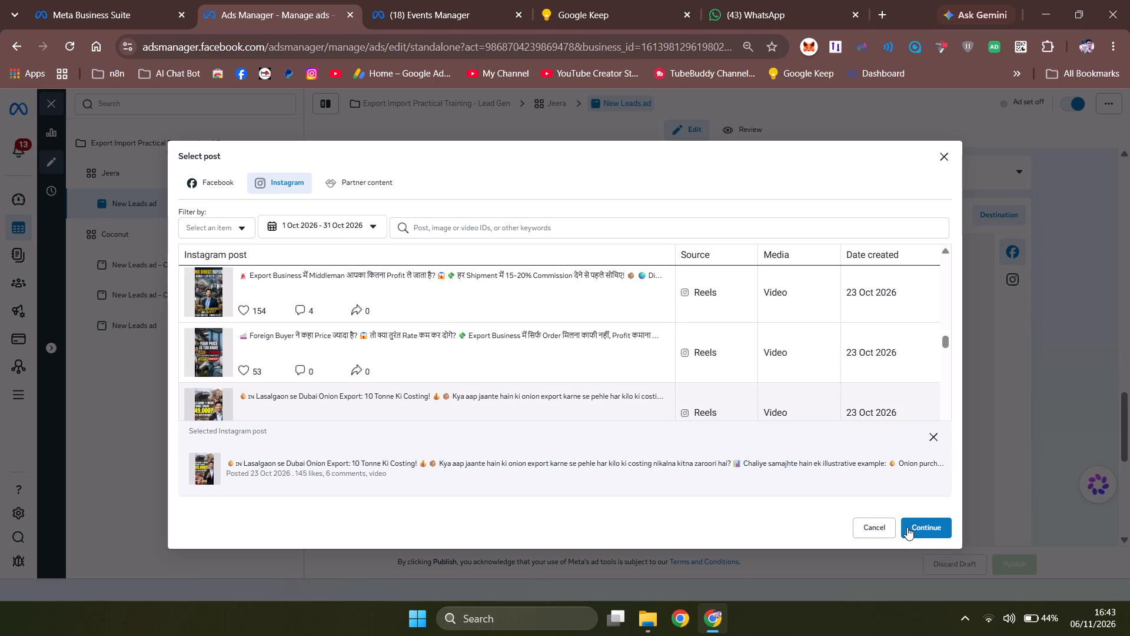
click(912, 529)
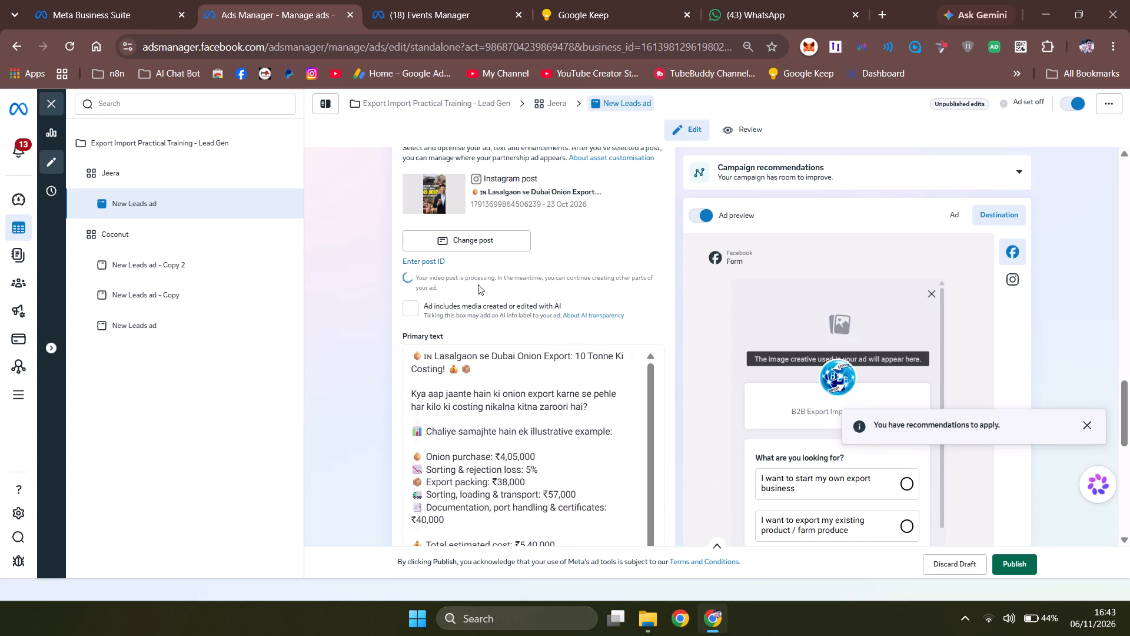
Delete the closing block of hashtags and keywords, from #OnionExport to MakeInIndia, from the ad's primary text.
scroll(494, 314, down, 6)
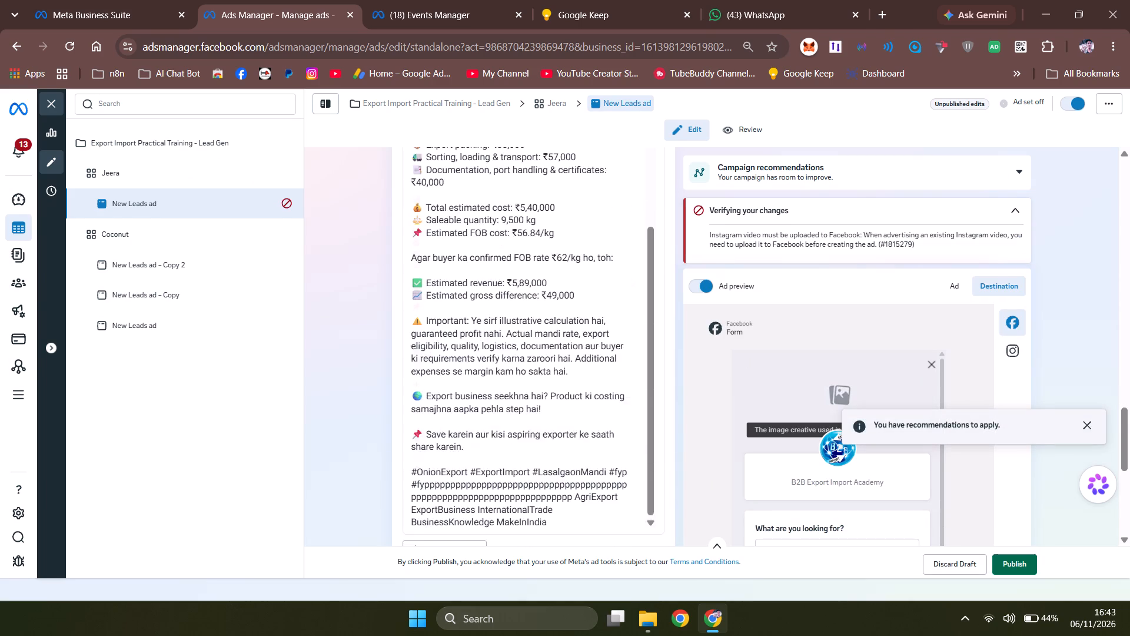
scroll(606, 476, down, 4)
scroll(571, 426, up, 1)
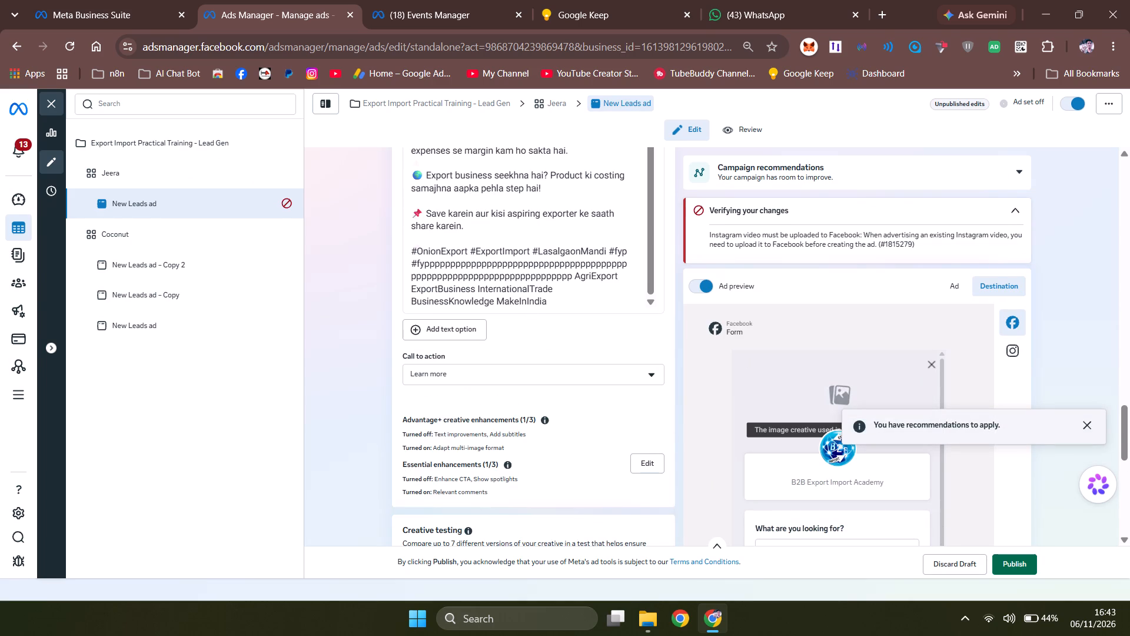
drag(562, 313, 556, 309)
drag(554, 301, 423, 244)
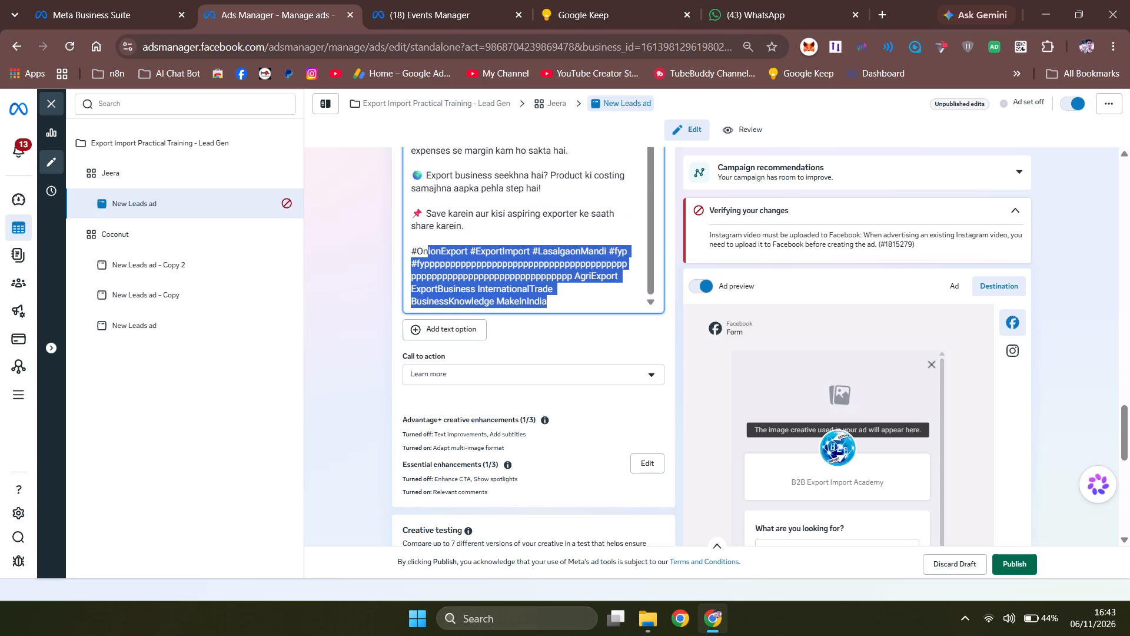
drag(423, 244, 413, 236)
key(BackSpace)
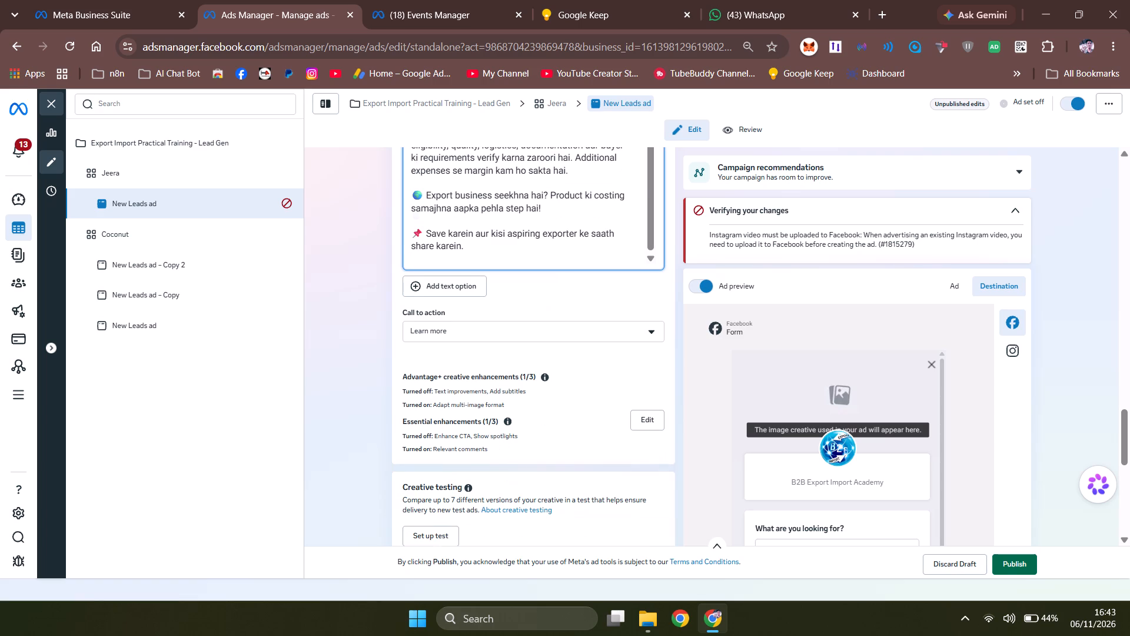
Remove the trailing blank line at the end of the ad text in the Jeera ad set's New Leads ad.
key(BackSpace)
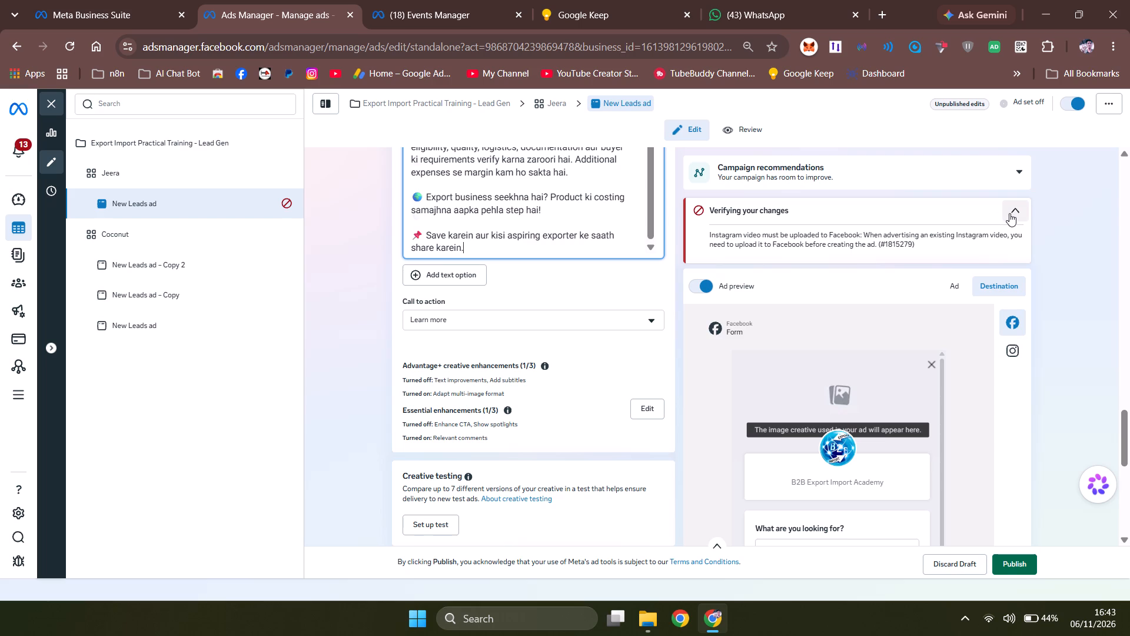
click(580, 294)
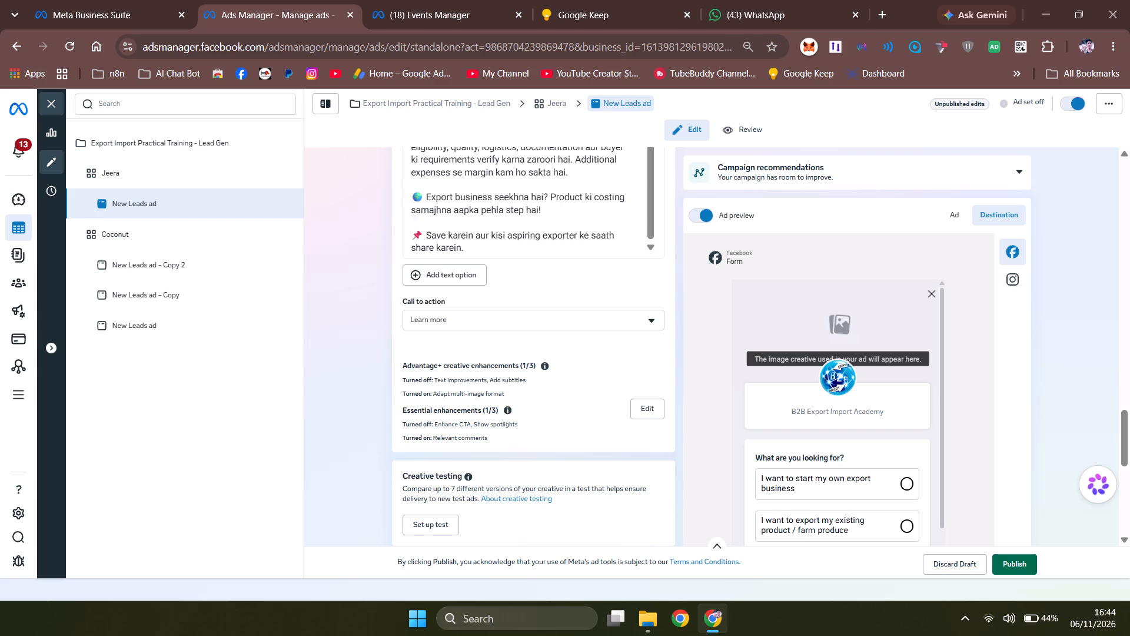
Examine the Jeera ad's tracking settings, including its offline event sets and the datasets available for CRM events.
scroll(602, 279, down, 3)
scroll(586, 356, down, 3)
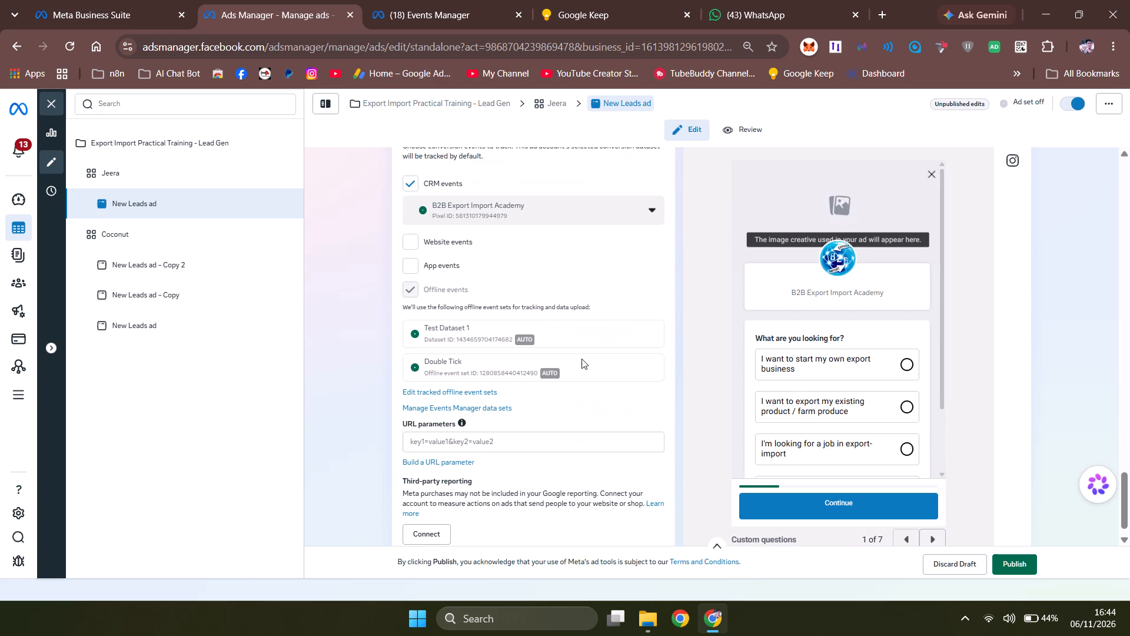
click(497, 334)
scroll(522, 355, down, 1)
scroll(467, 418, down, 1)
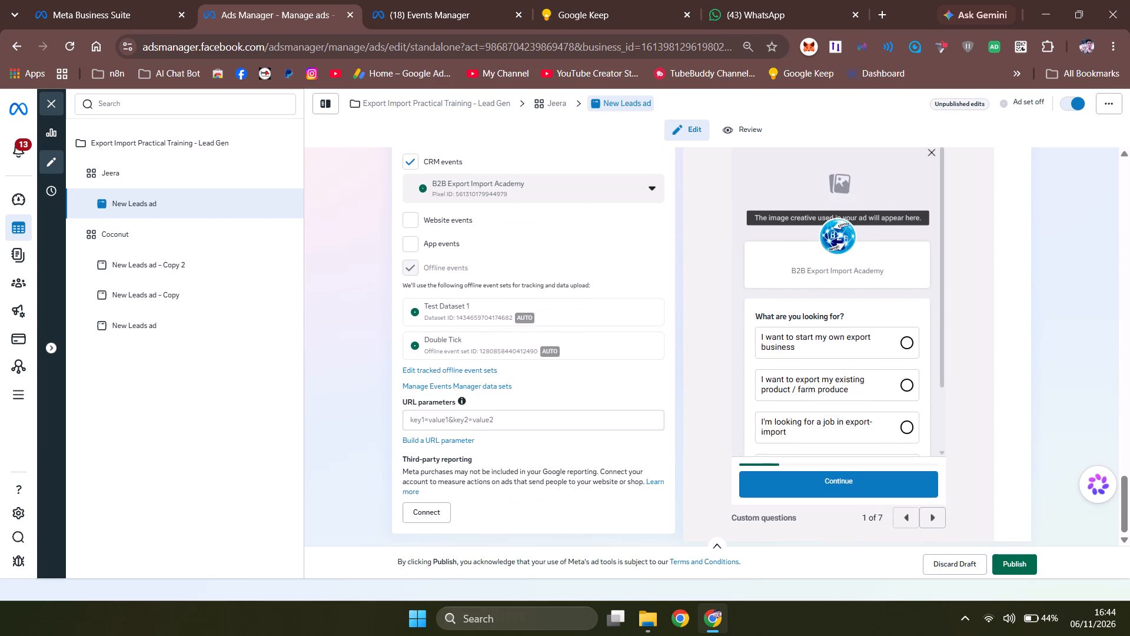
click(410, 262)
click(501, 181)
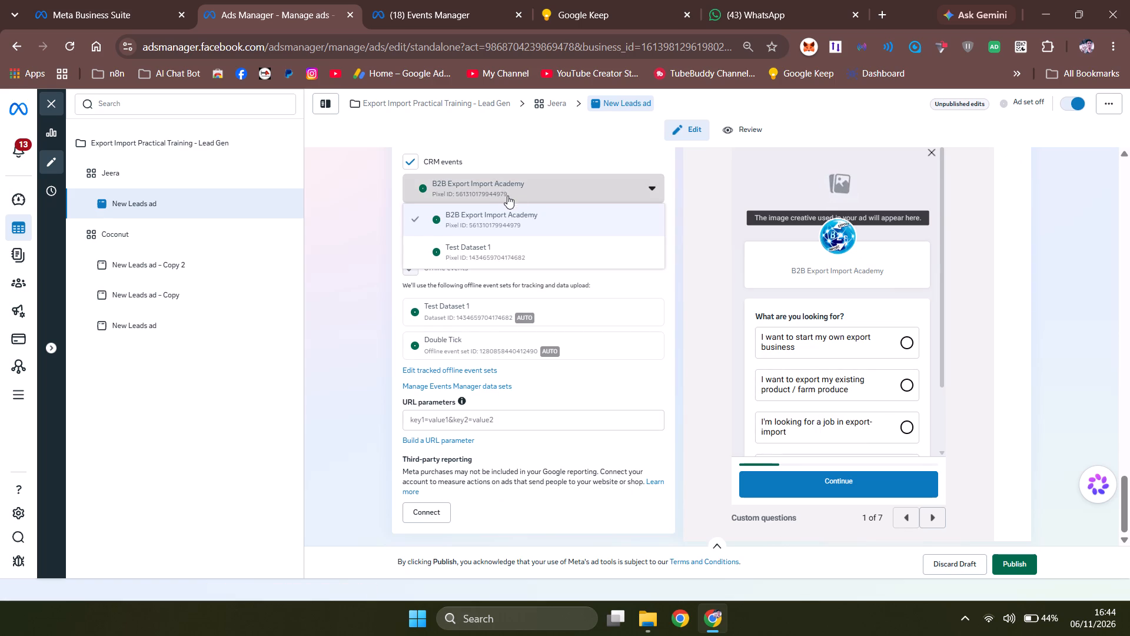
click(516, 190)
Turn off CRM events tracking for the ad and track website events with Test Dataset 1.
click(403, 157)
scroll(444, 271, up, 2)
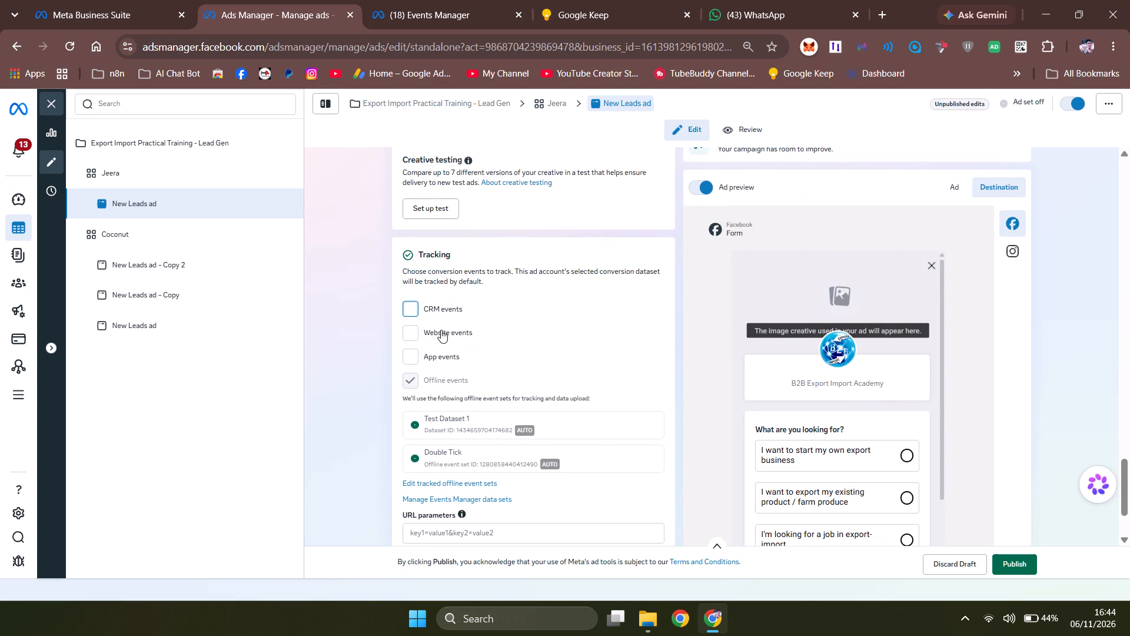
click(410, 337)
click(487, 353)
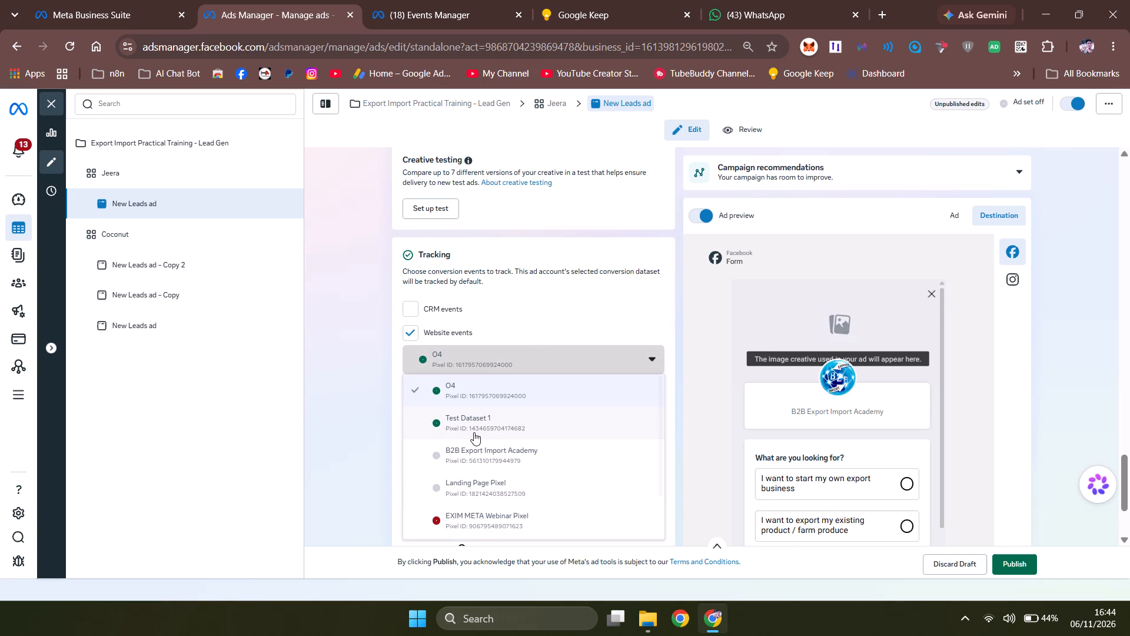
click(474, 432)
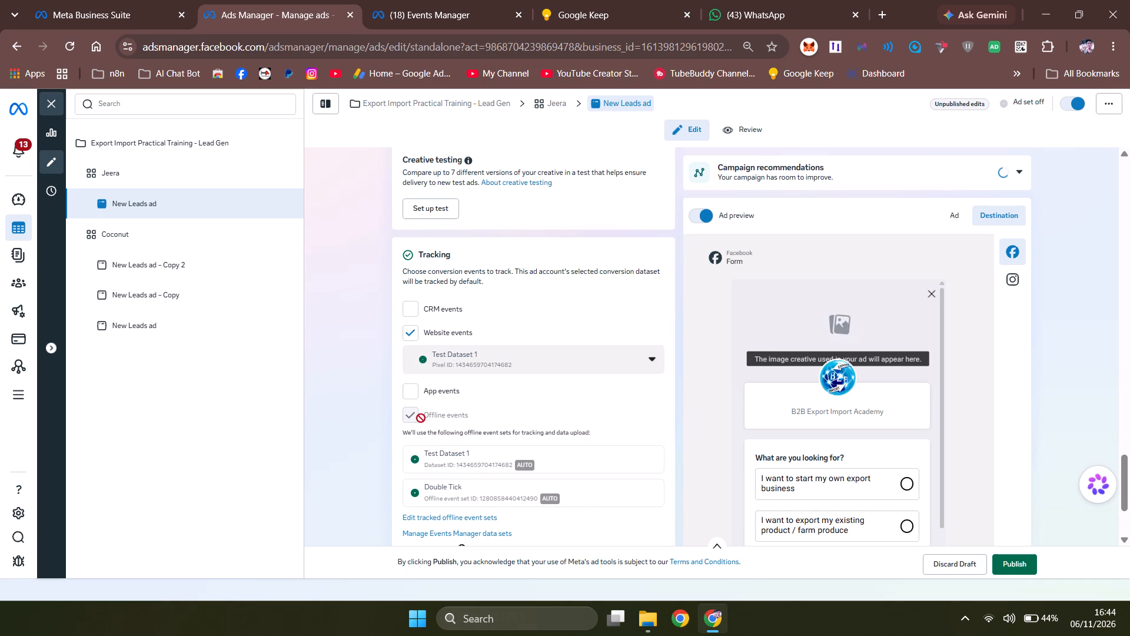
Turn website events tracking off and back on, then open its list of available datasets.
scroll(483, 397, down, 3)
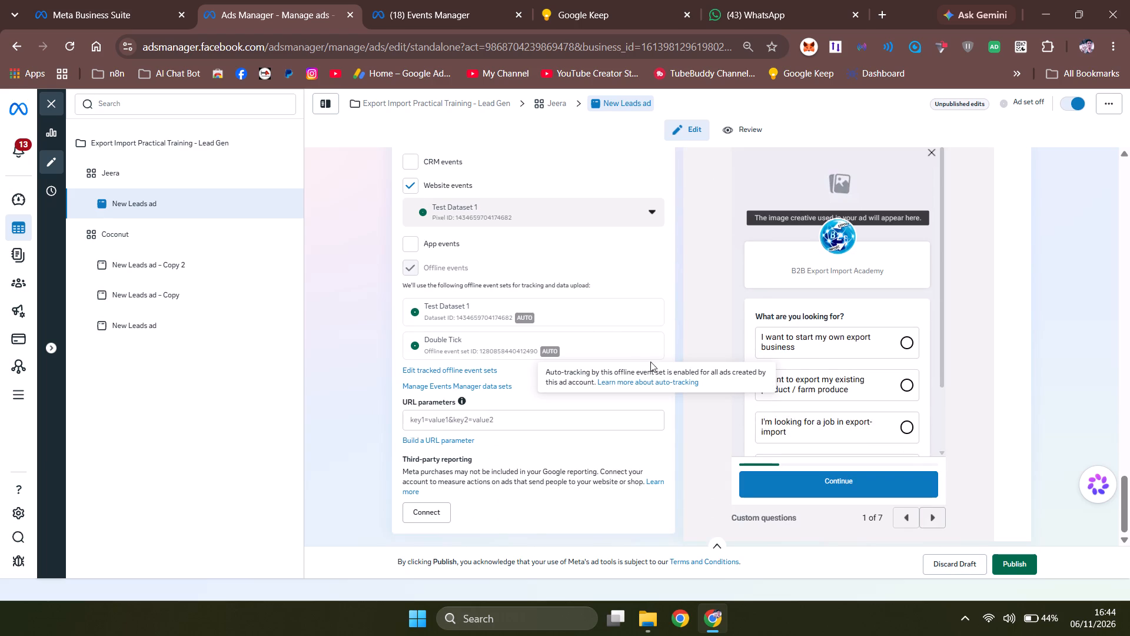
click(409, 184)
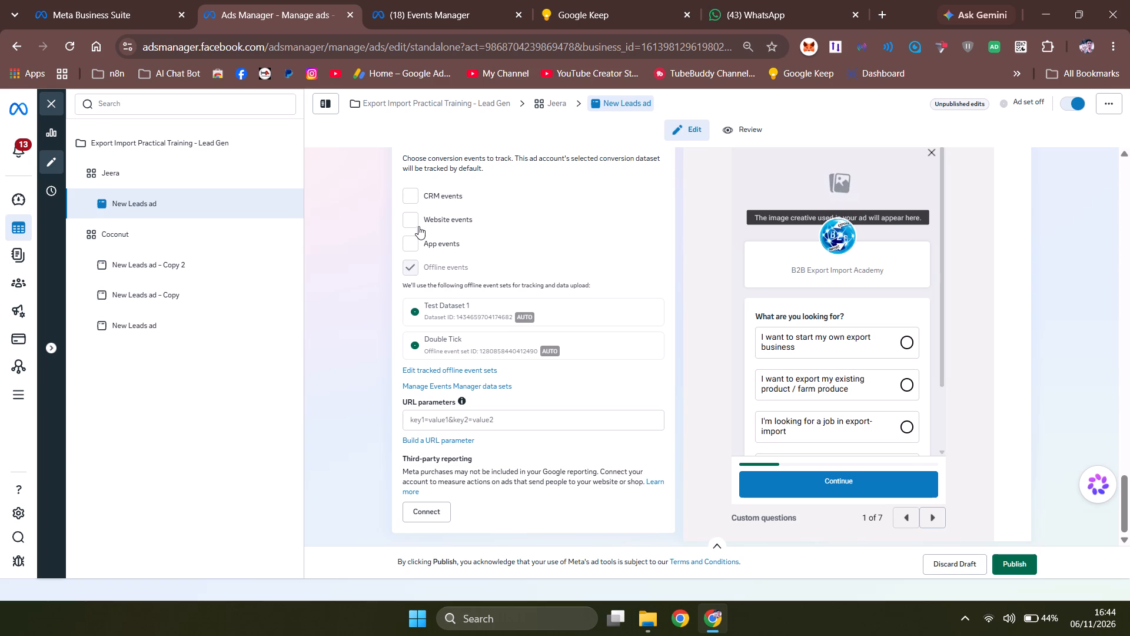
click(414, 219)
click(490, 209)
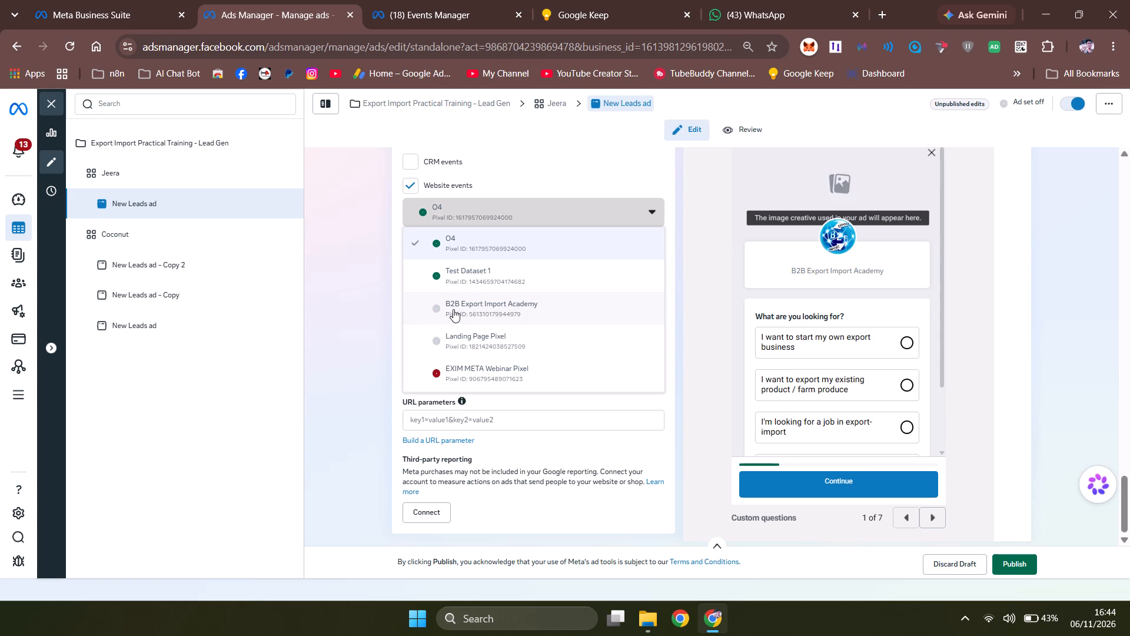
Switch to Events Manager and start the new dataset's name with EXI.
click(414, 1)
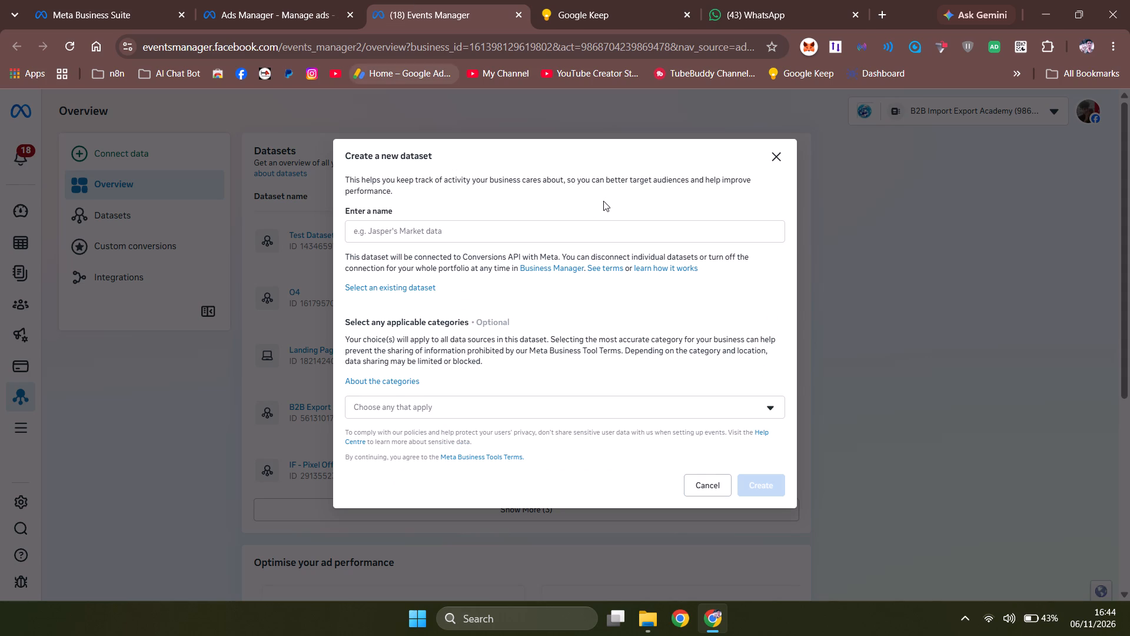
click(467, 237)
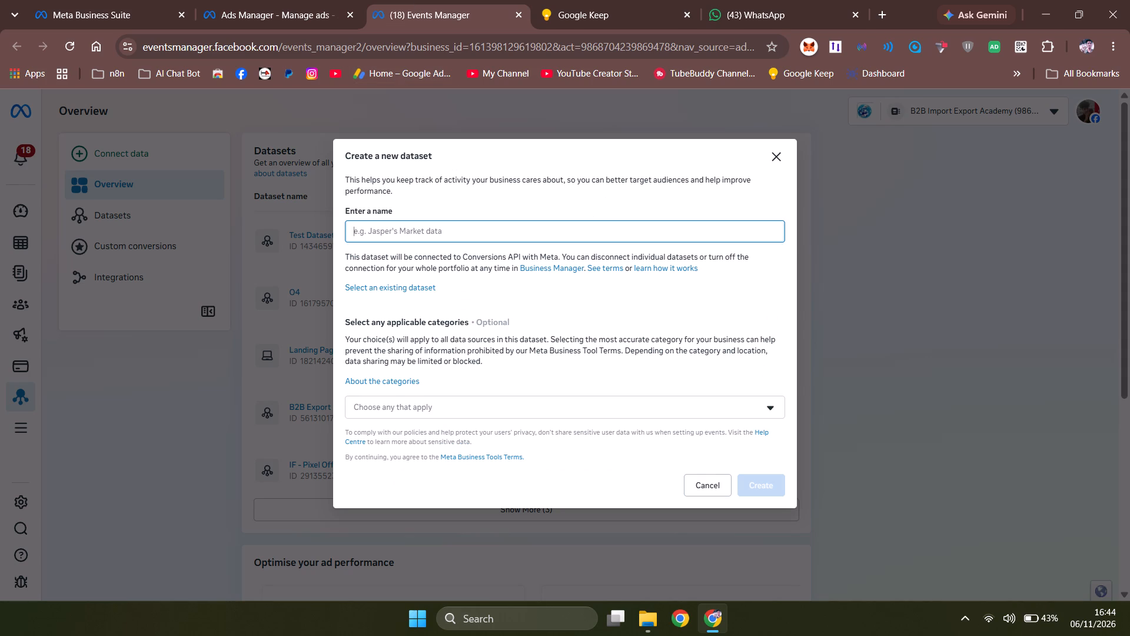
text(EXI)
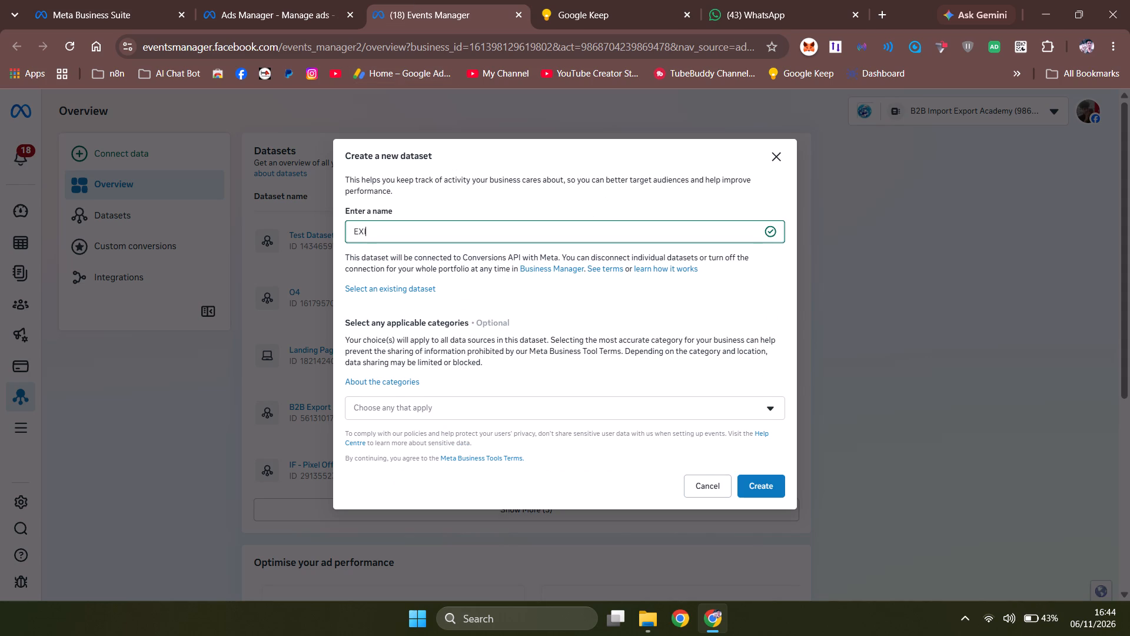
Back in Ads Manager, turn on CRM events tracking with the B2B Export Import Academy dataset and turn off website events.
click(322, 0)
click(384, 191)
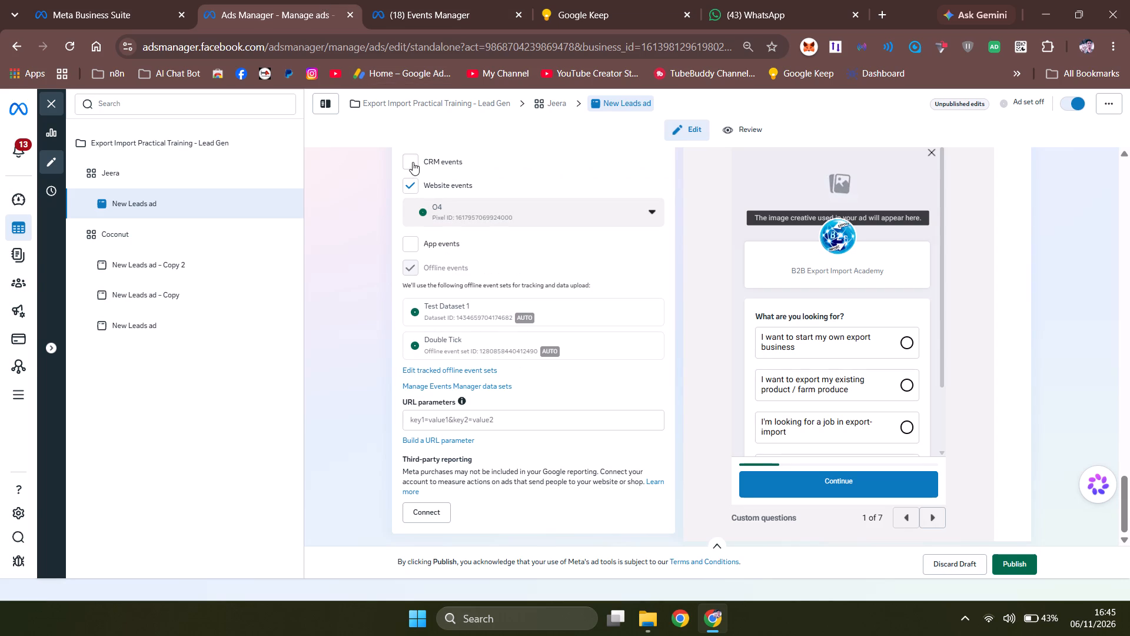
click(413, 162)
drag(411, 185, 411, 218)
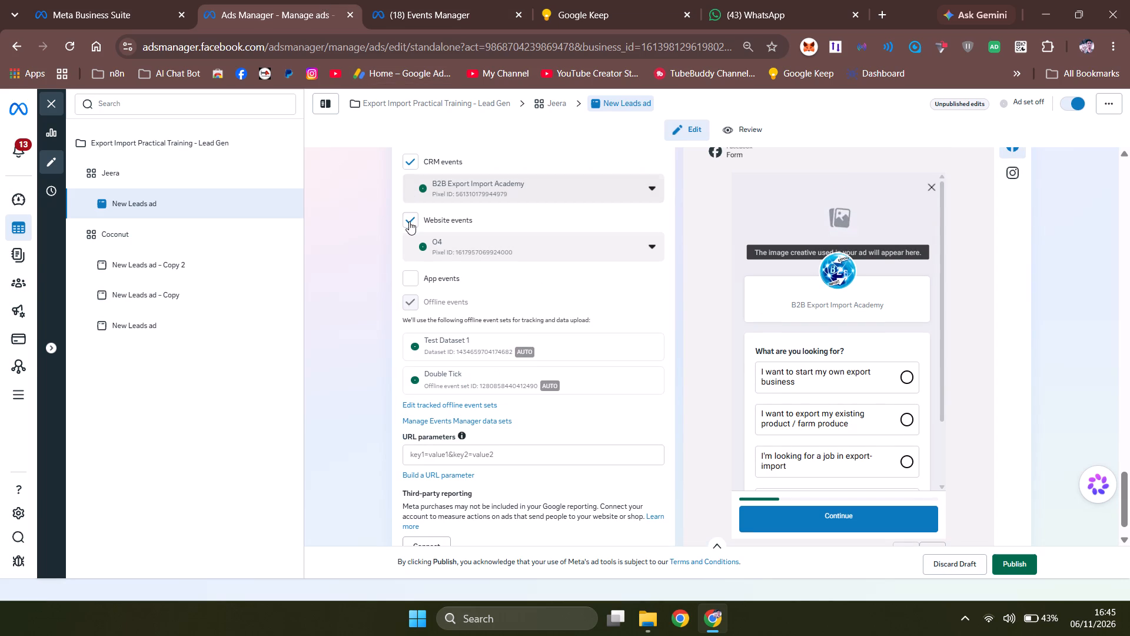
click(409, 221)
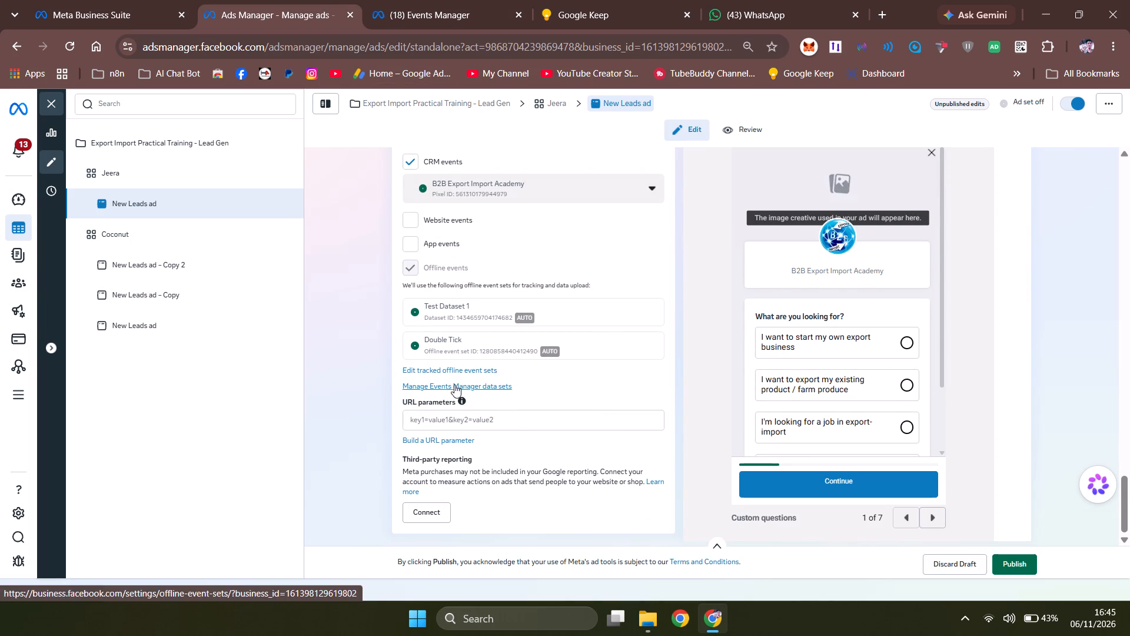
Publish the edited New Leads ad in the Jeera ad set.
click(1021, 566)
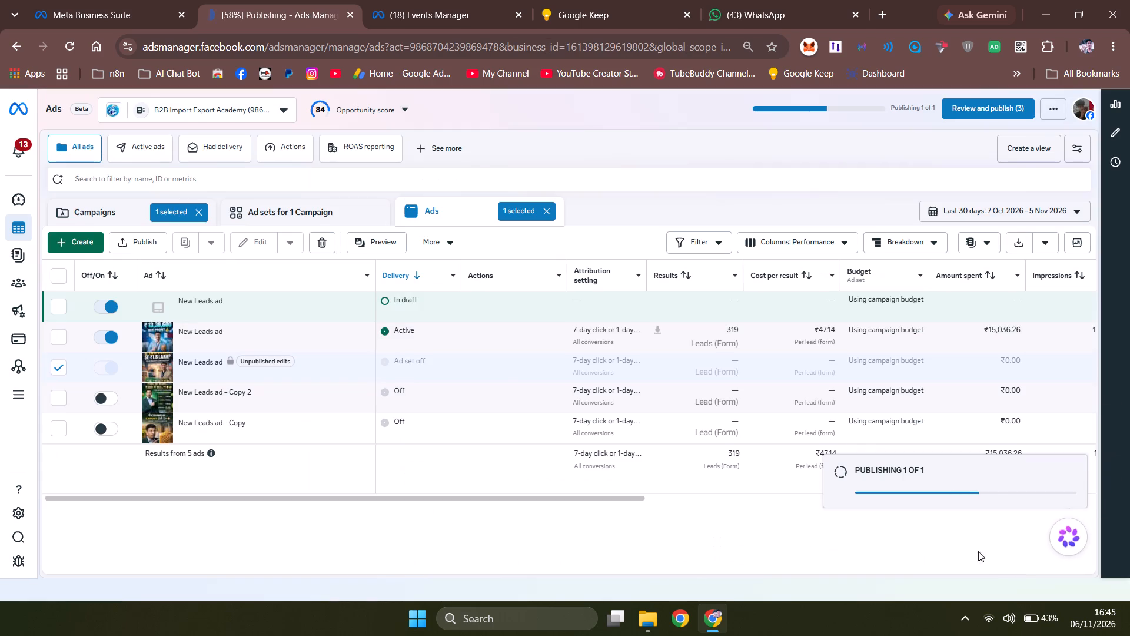
Turn on the Jeera ad set in the Export Import Practical Training - Lead Gen campaign and clear its selection.
click(323, 201)
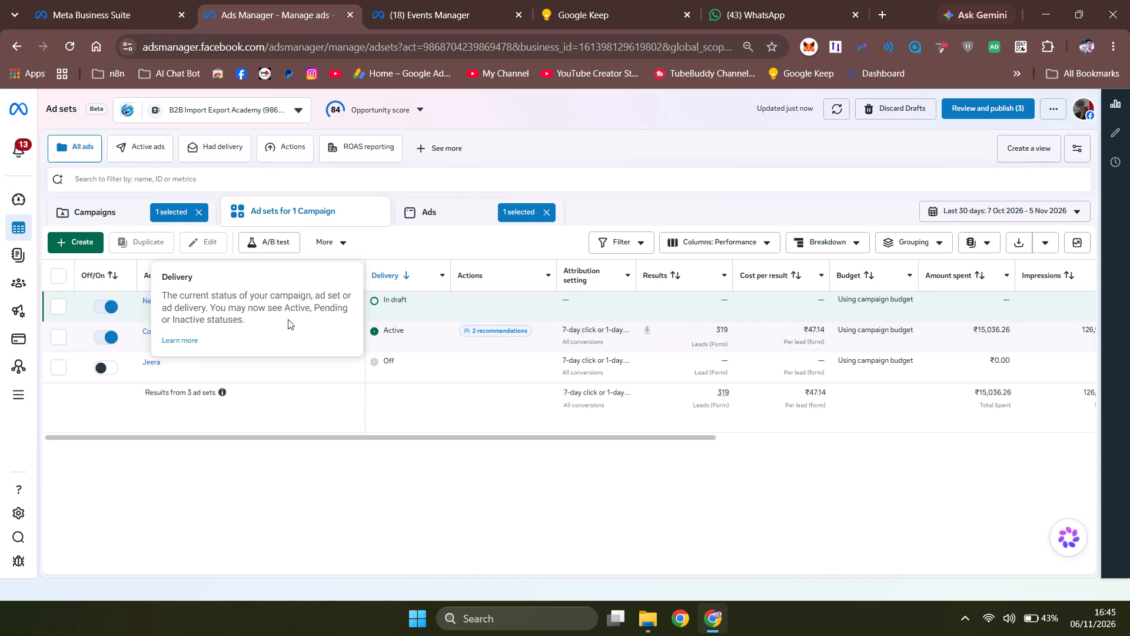
click(109, 369)
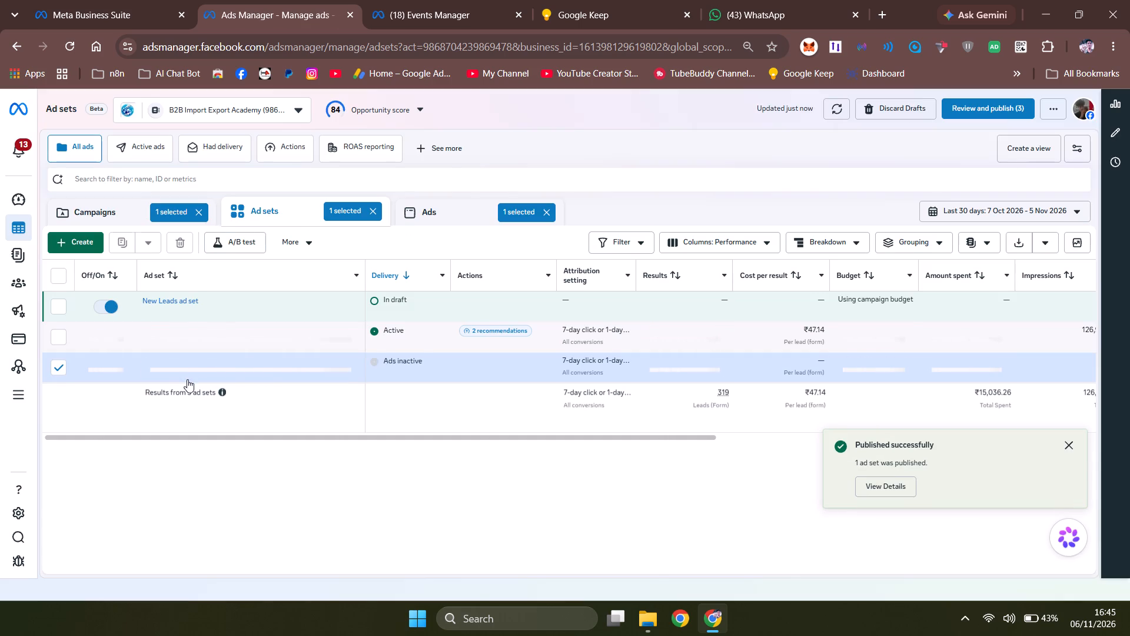
click(55, 372)
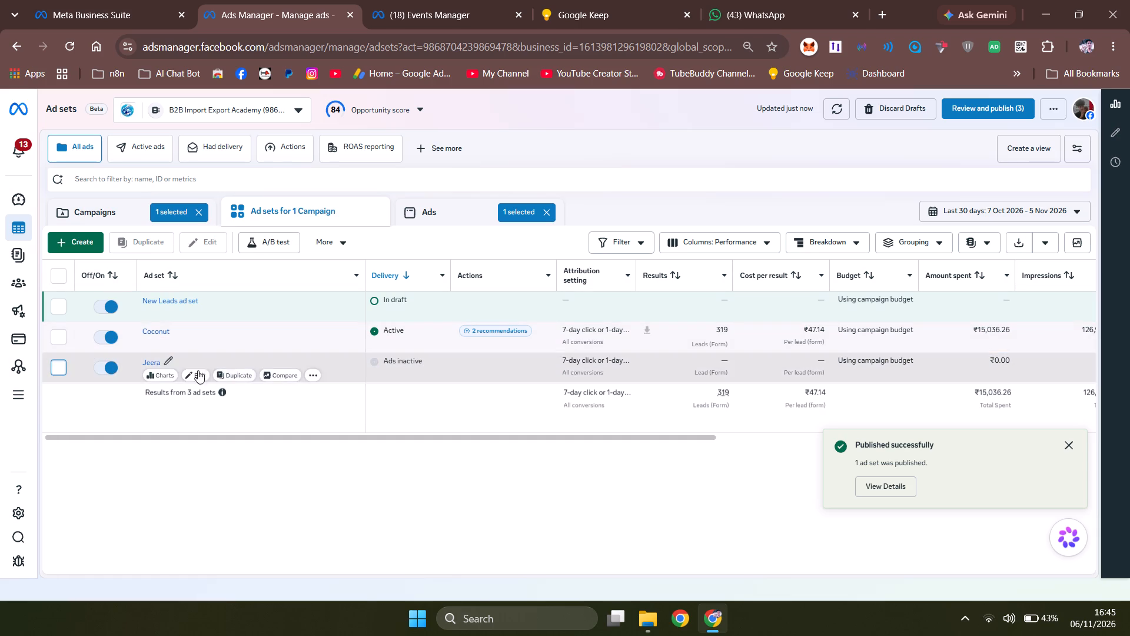
Recheck the campaign's ad sets, return to the campaigns list and clear the ad selection.
click(127, 220)
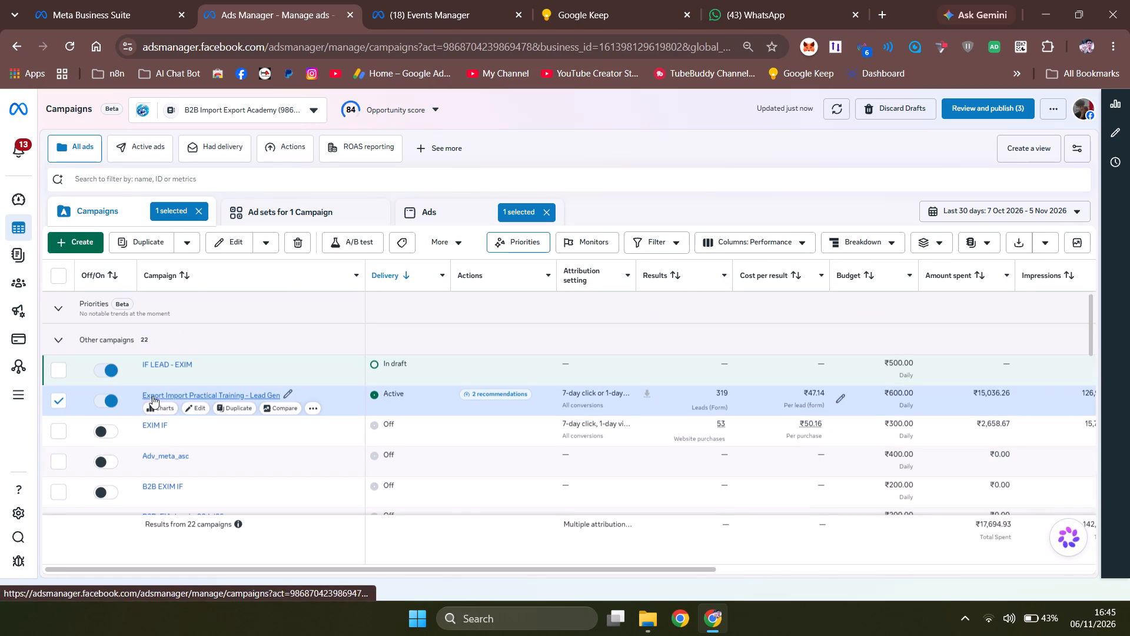
click(285, 209)
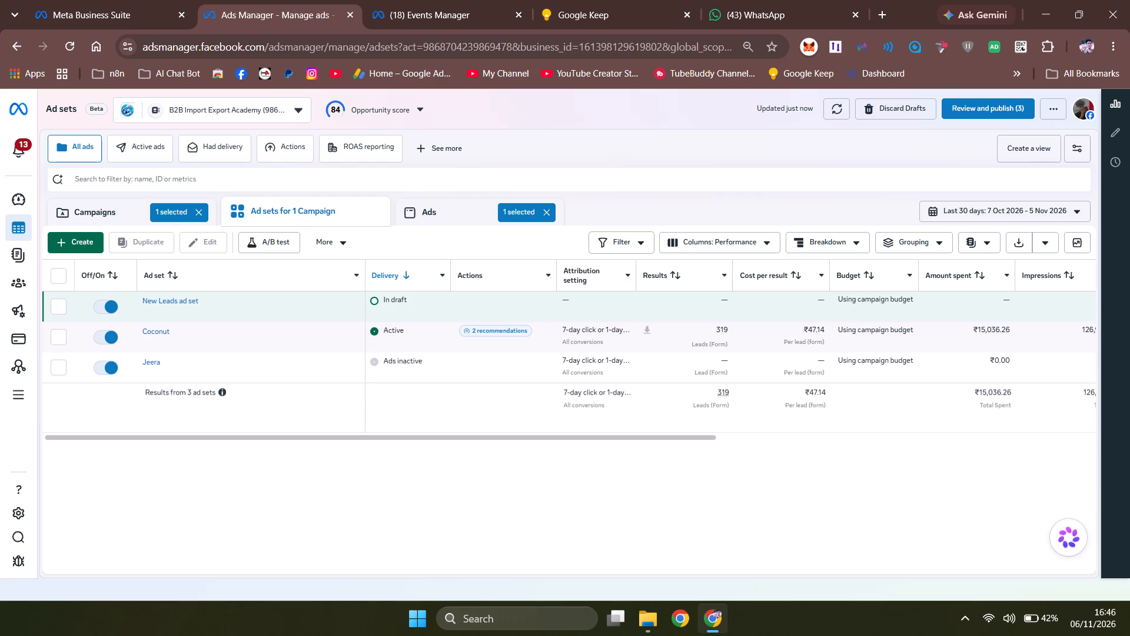
click(112, 219)
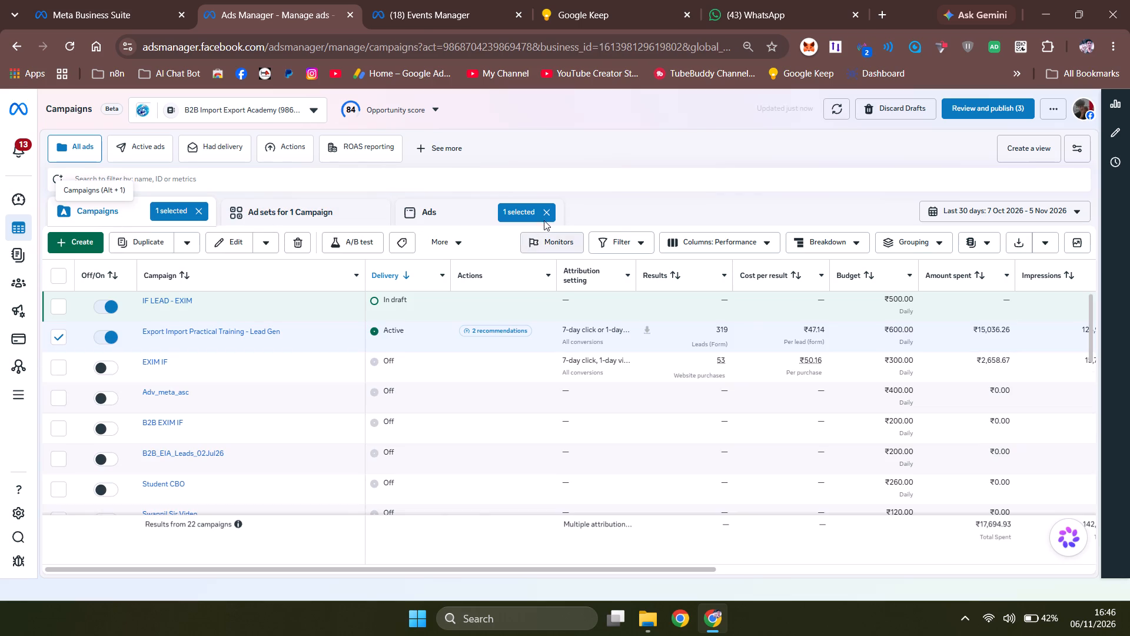
click(544, 219)
click(189, 210)
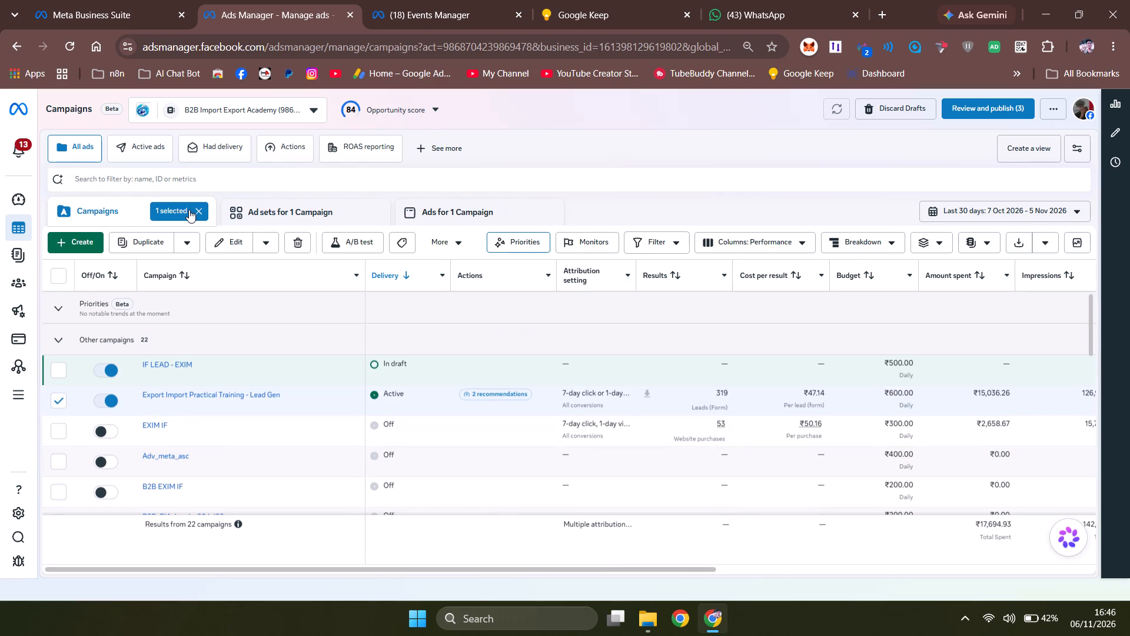
Switch to Events Manager and extend the new dataset's name to EXIM.
click(440, 0)
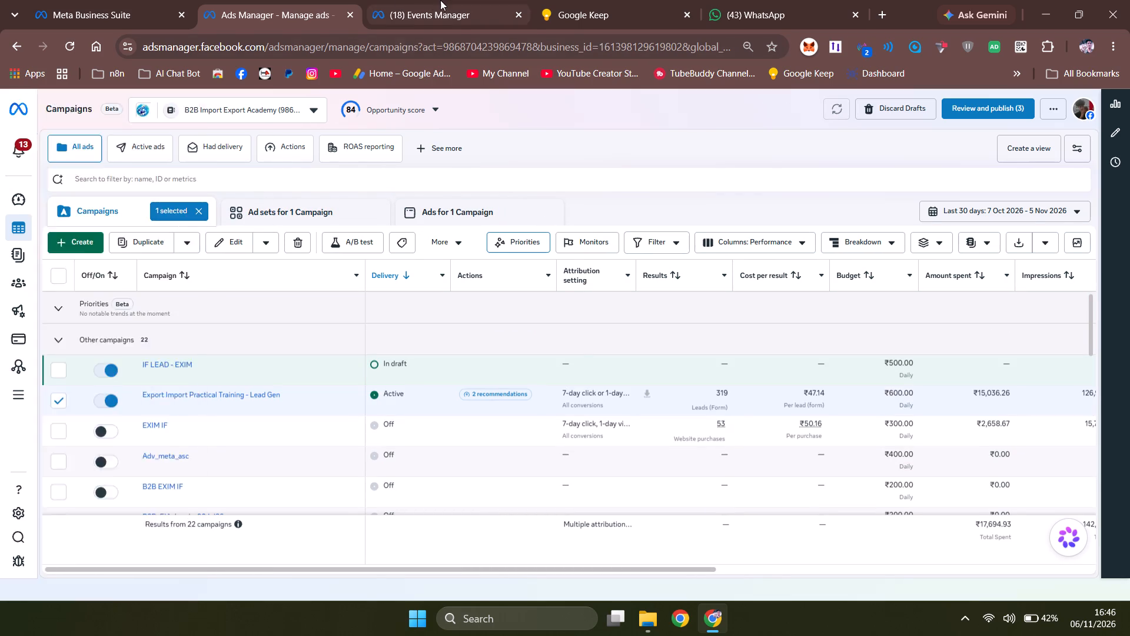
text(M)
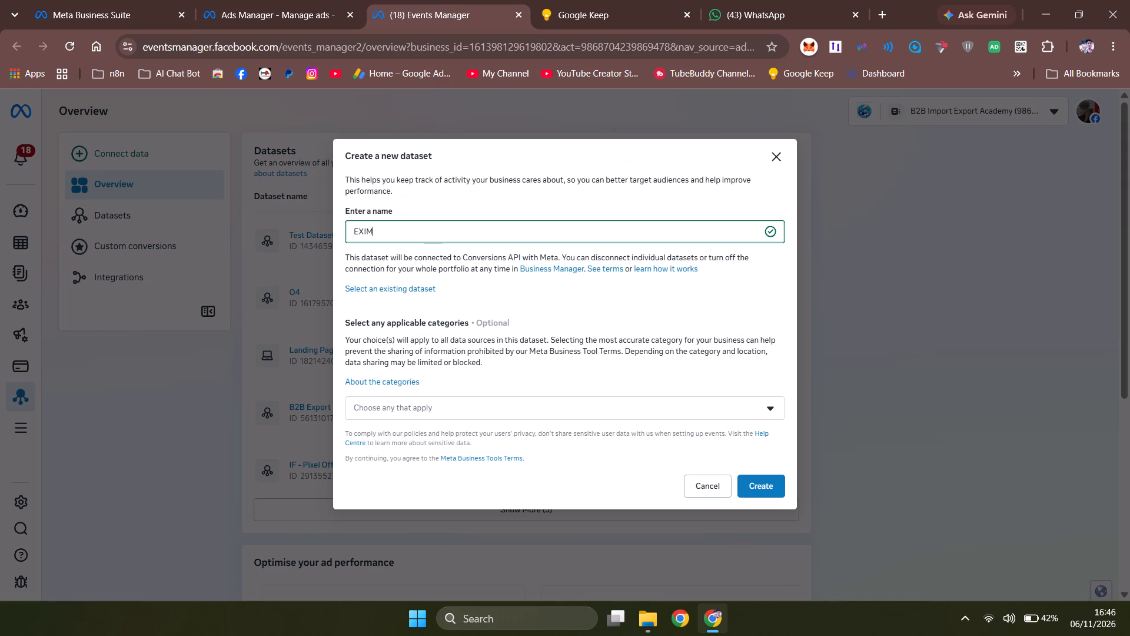
Complete the new dataset's name as EXIM Workshop and copy the full name.
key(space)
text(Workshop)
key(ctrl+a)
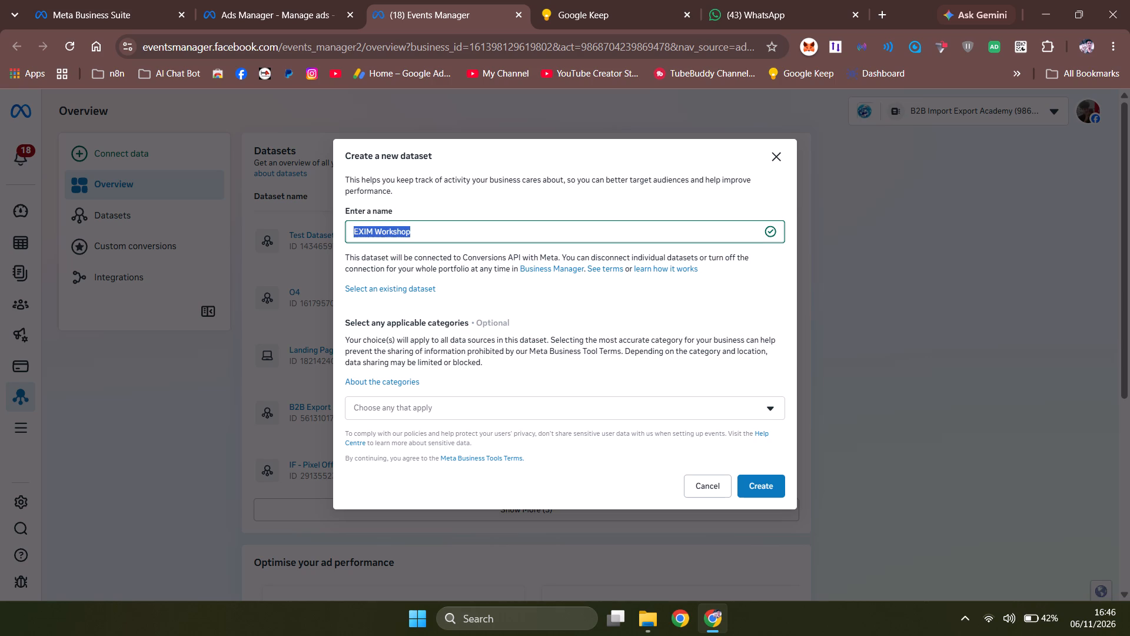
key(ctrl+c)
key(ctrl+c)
Look through the optional applicable categories for the new dataset.
click(519, 416)
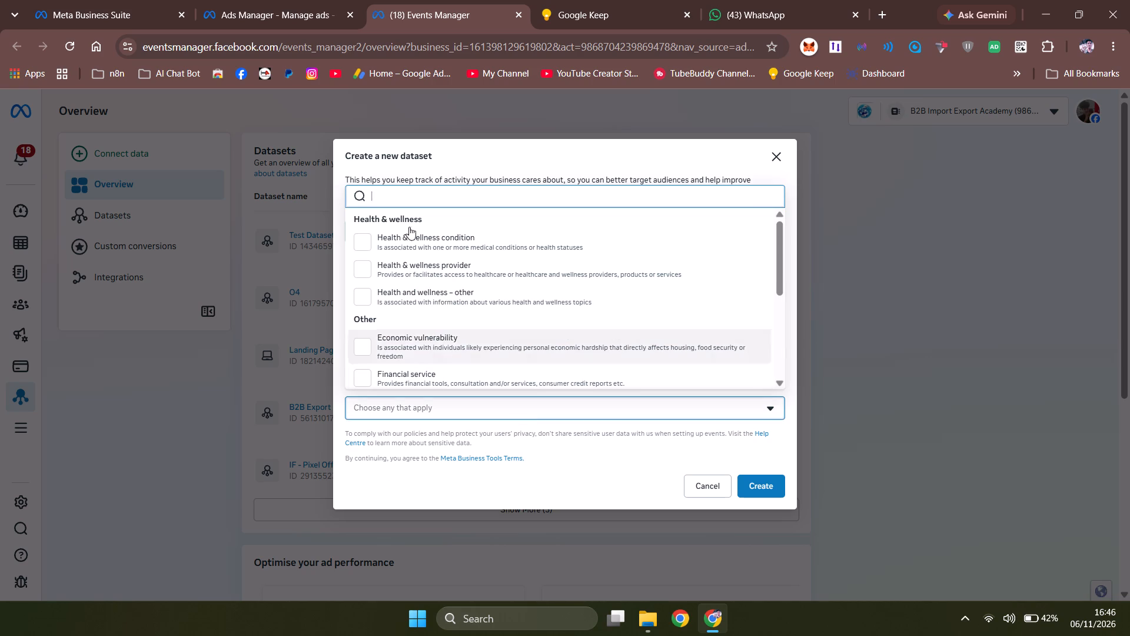
scroll(466, 363, down, 4)
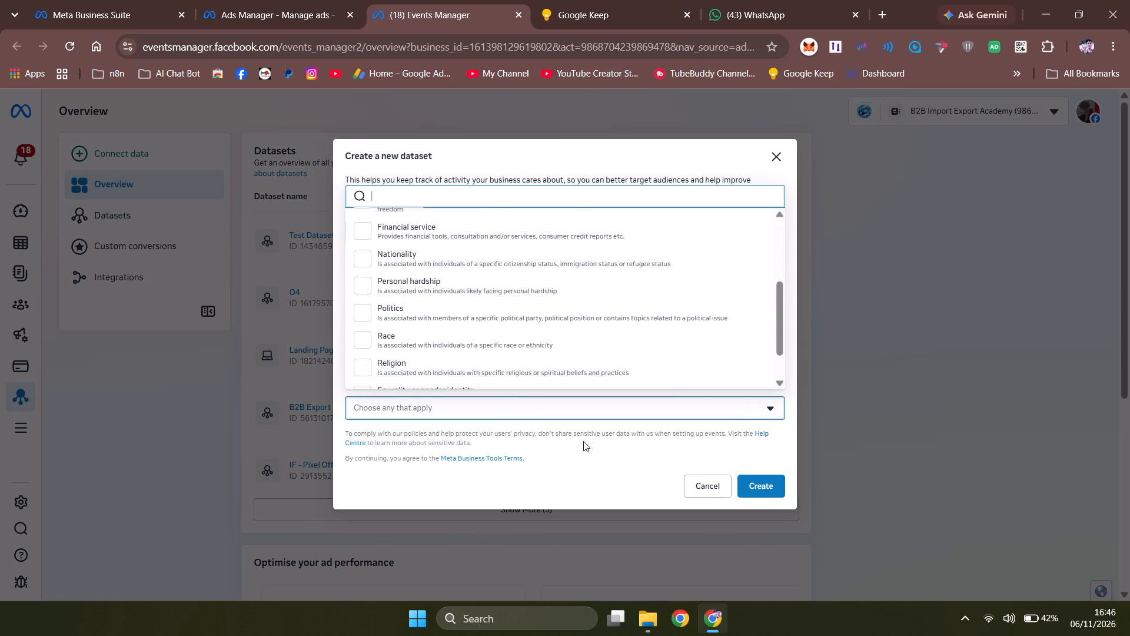
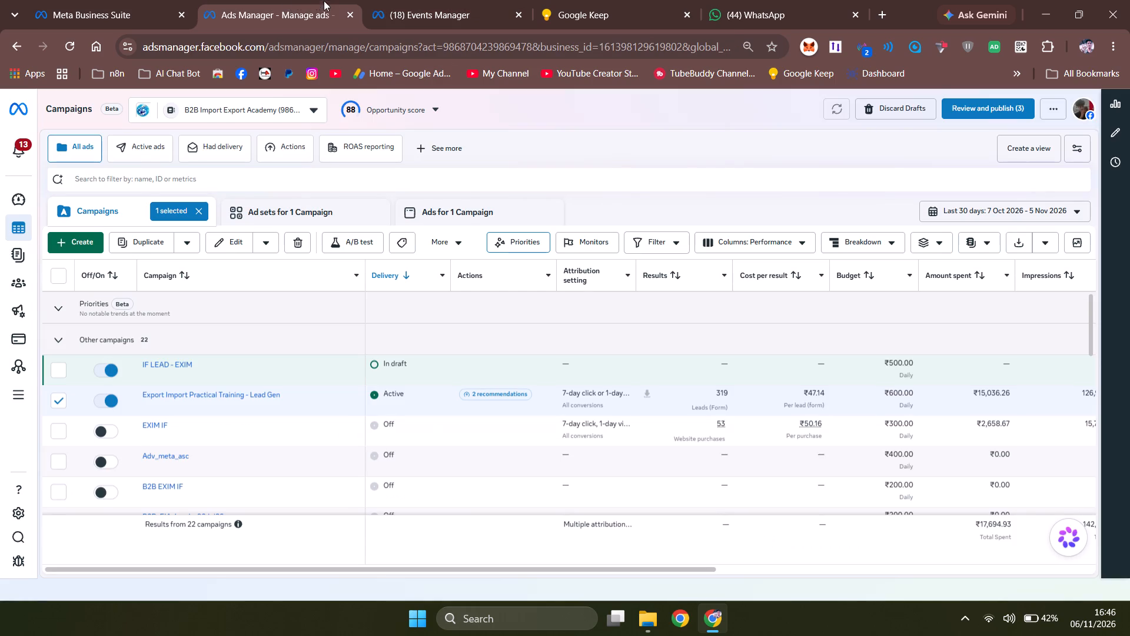
Switch to Events Manager and choose Set up Meta pixel as the new dataset's web data connection method.
click(456, 0)
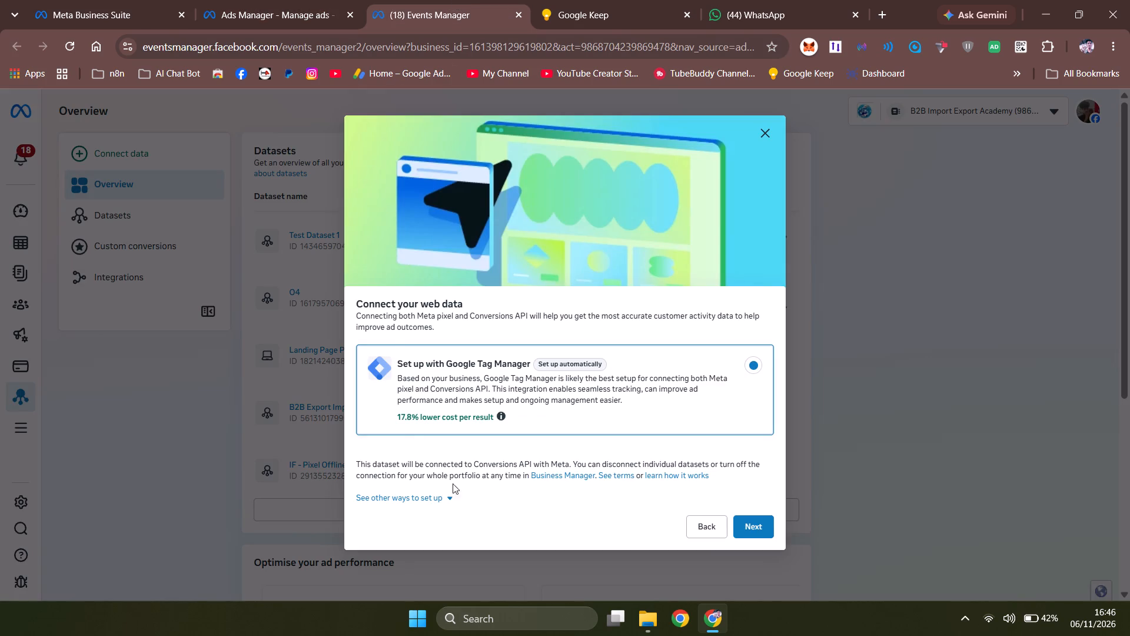
click(439, 498)
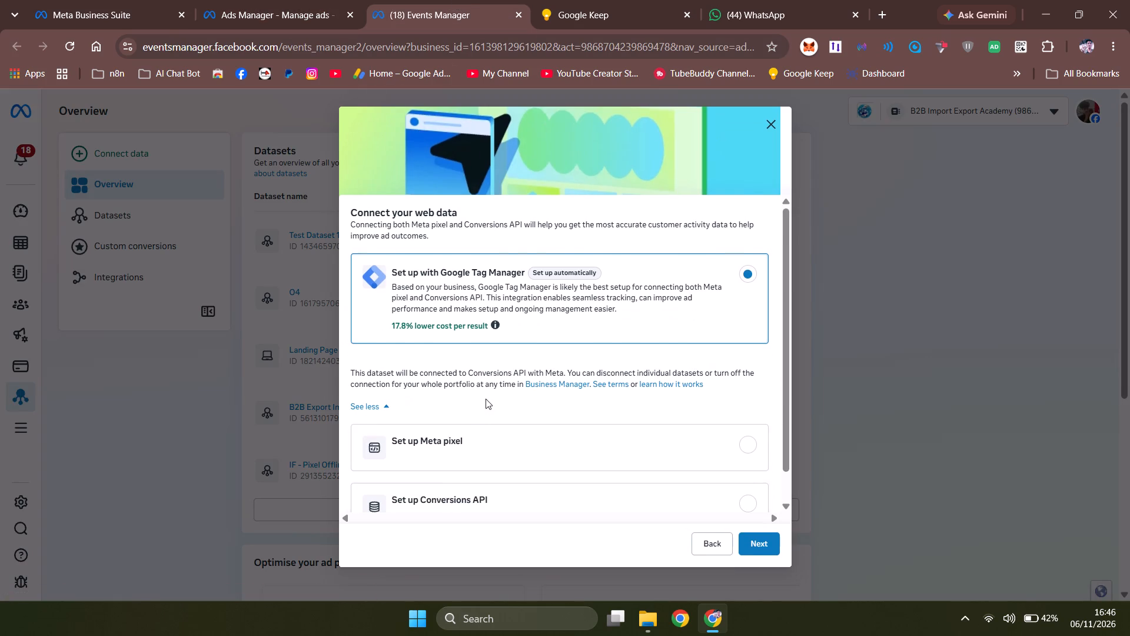
scroll(486, 399, down, 1)
click(486, 414)
scroll(642, 413, down, 3)
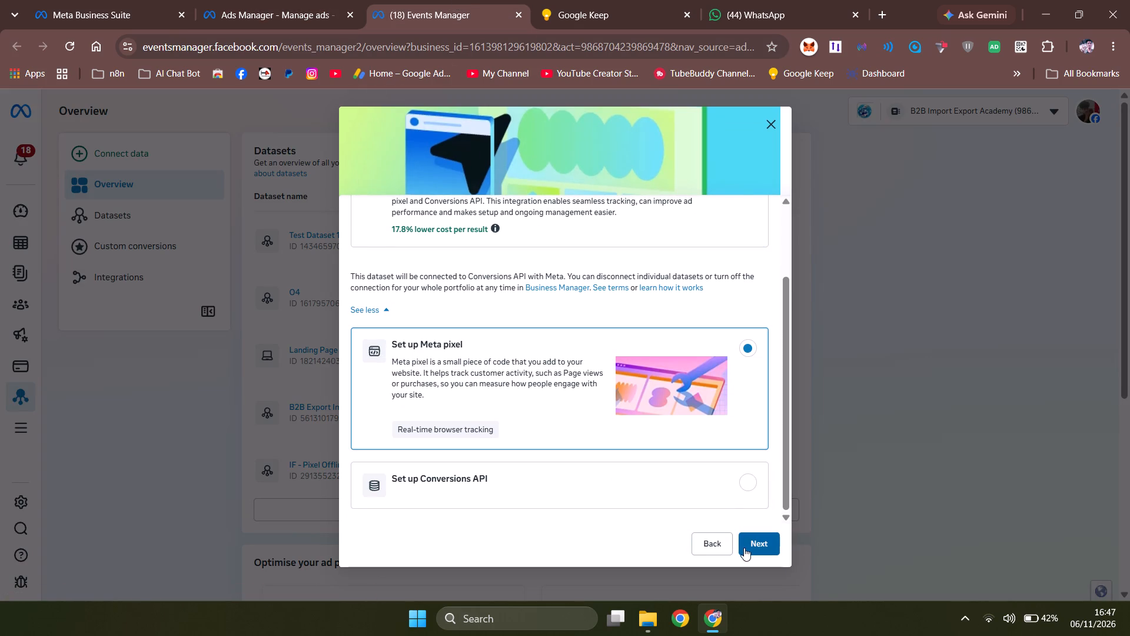
click(746, 547)
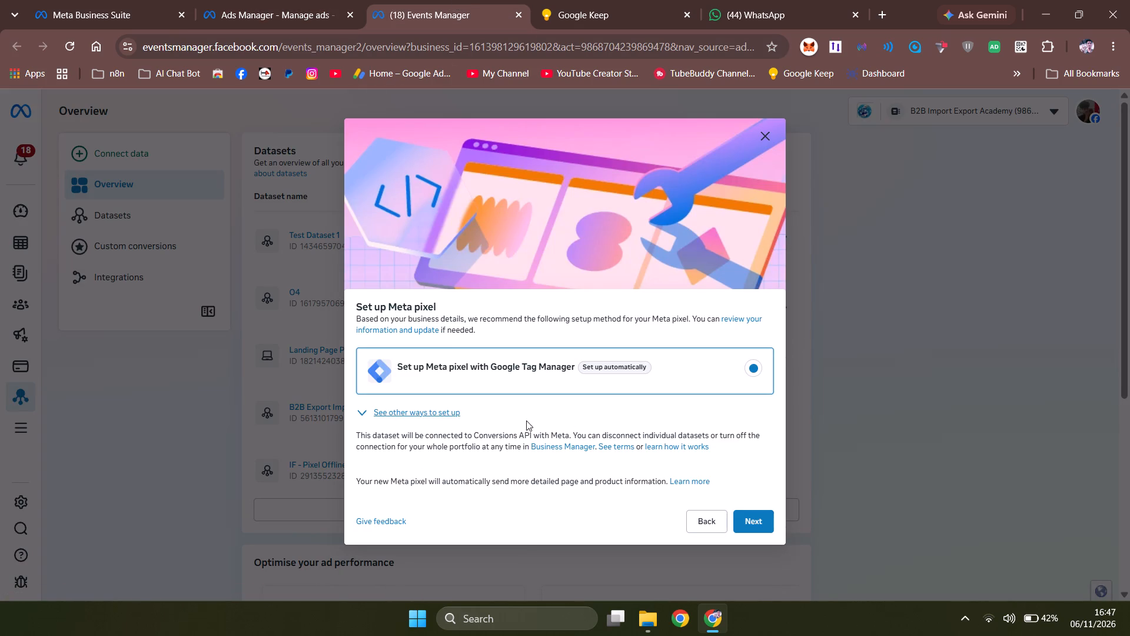
Expand the other ways to set up the Meta pixel besides Google Tag Manager.
click(434, 415)
scroll(538, 415, down, 1)
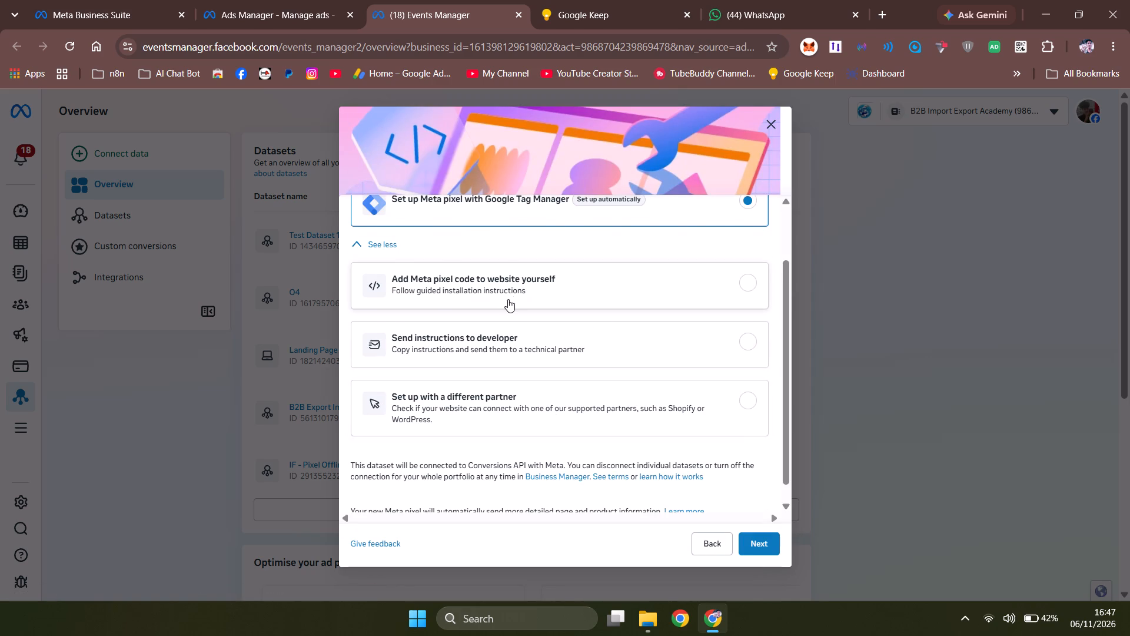
Keep Google Tag Manager as the Meta pixel setup method and proceed with the new dataset's setup.
scroll(508, 299, up, 2)
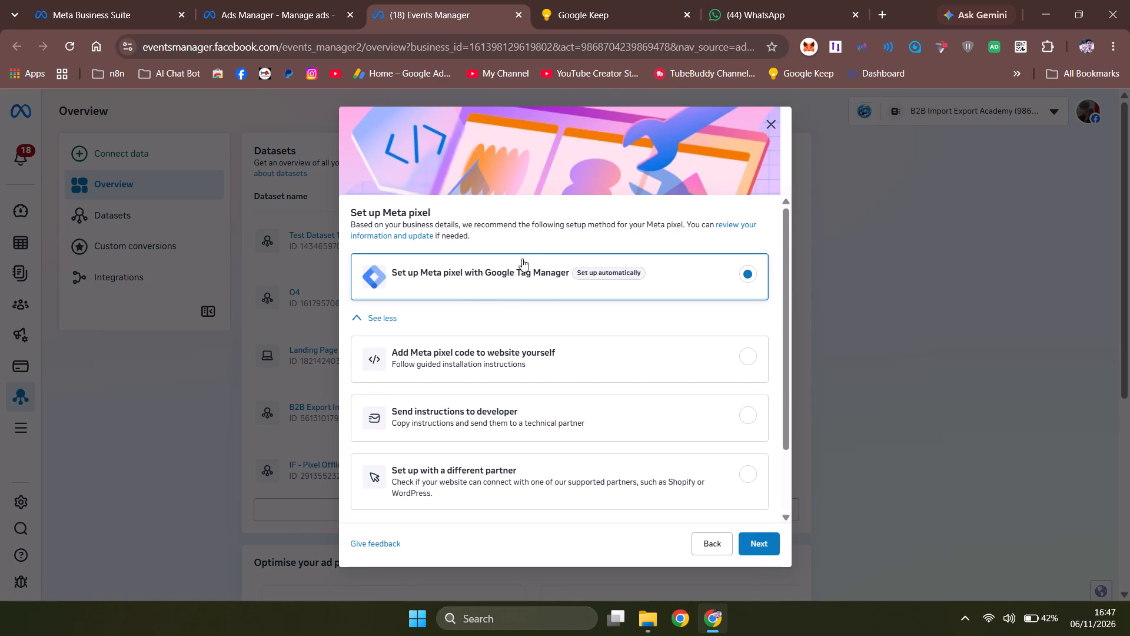
scroll(529, 253, down, 1)
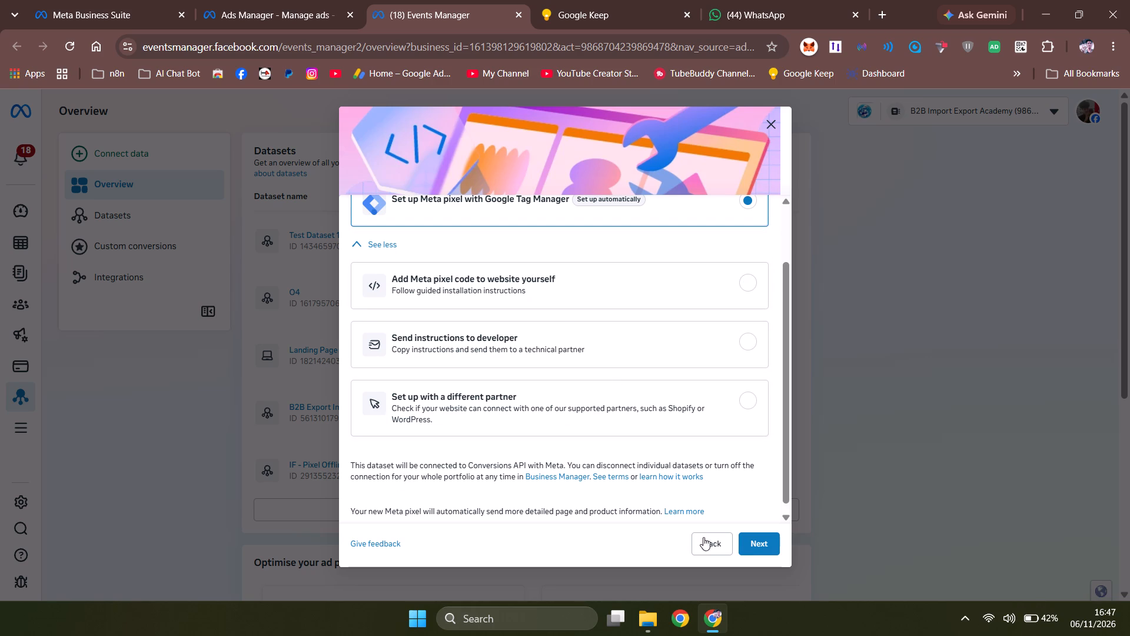
click(756, 548)
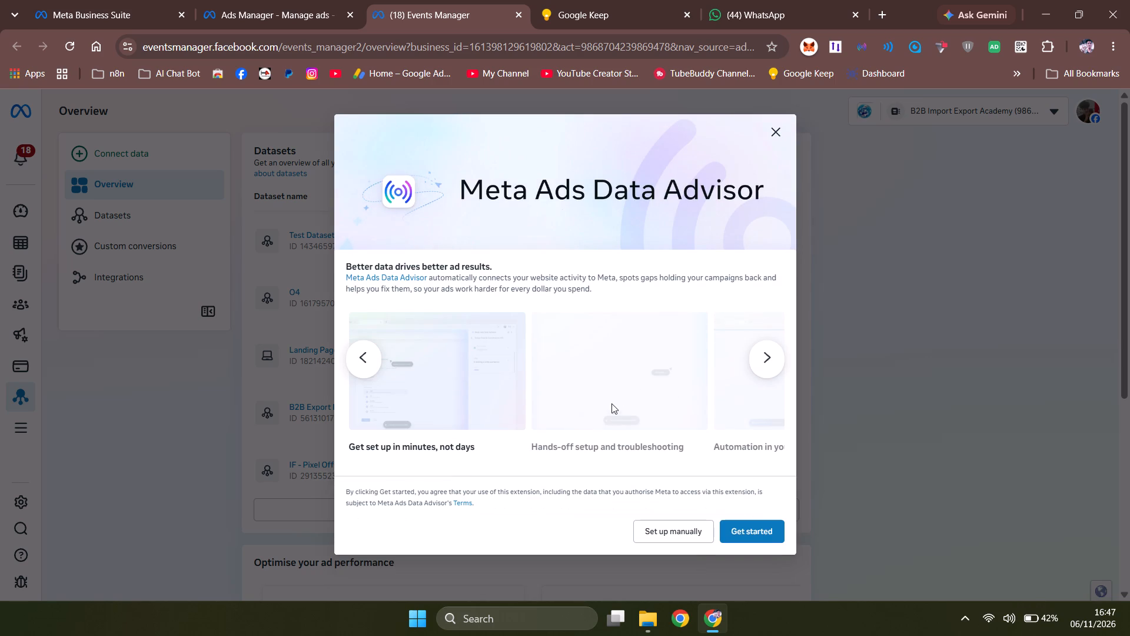
Look through the Meta Ads Data Advisor introduction slides.
scroll(428, 404, down, 1)
click(767, 357)
click(767, 358)
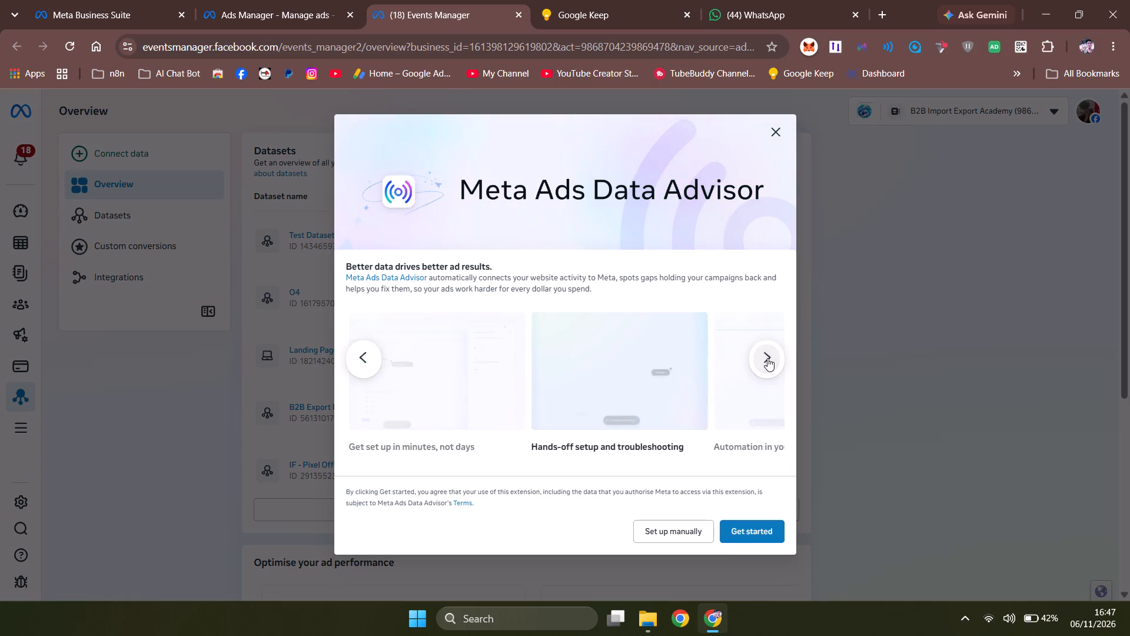
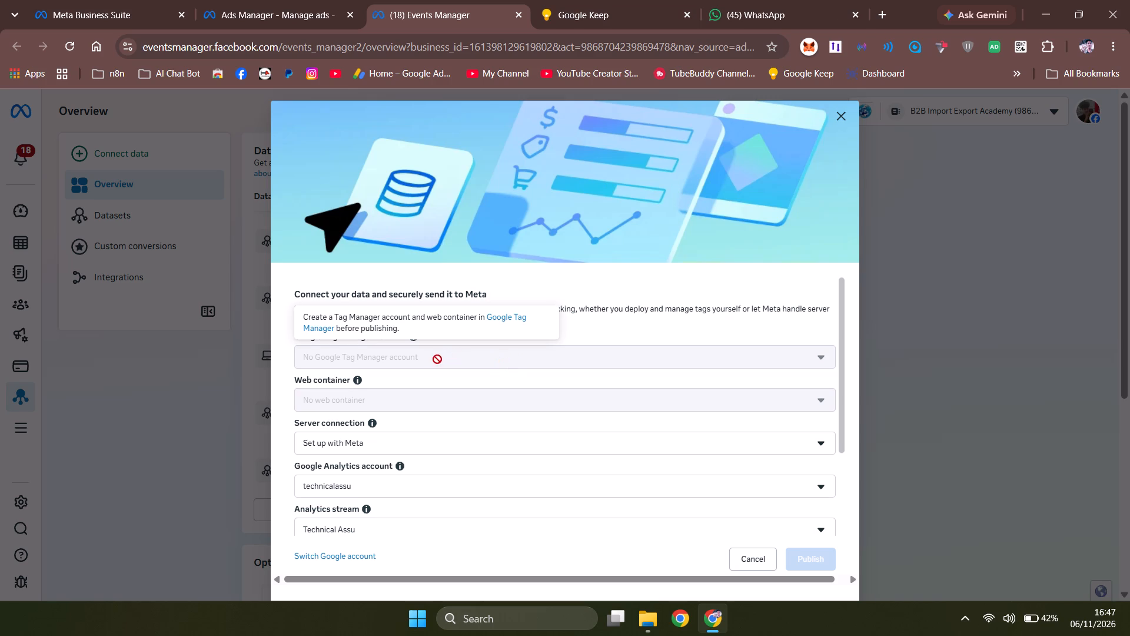
Open the link options for Google Tag Manager in the hint about creating a Tag Manager account and web container.
click(646, 392)
right_click(493, 312)
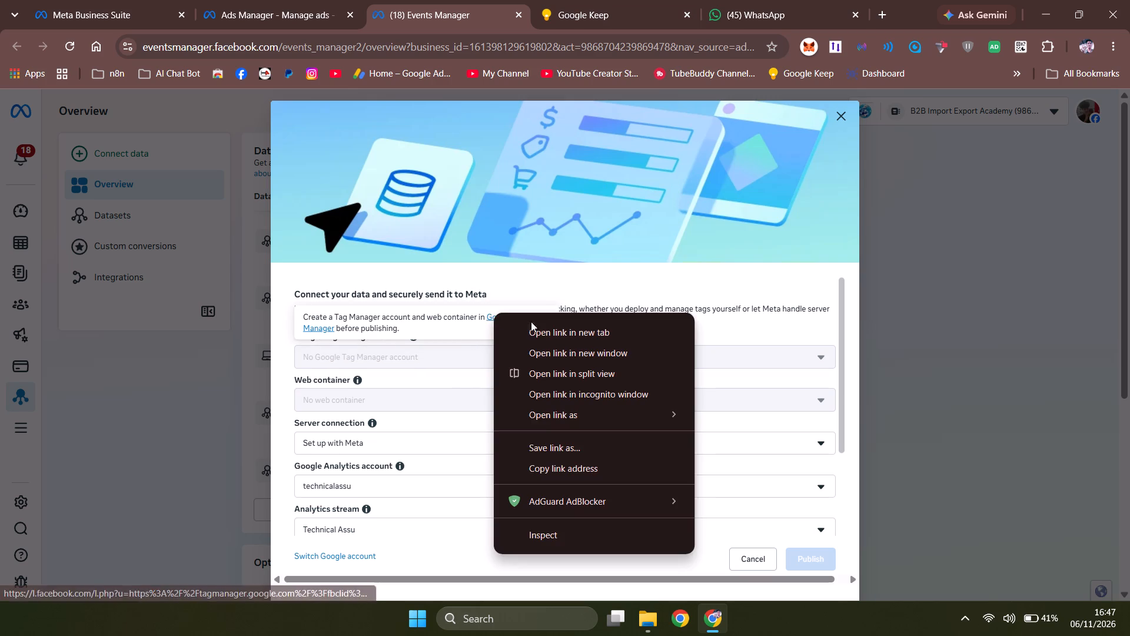
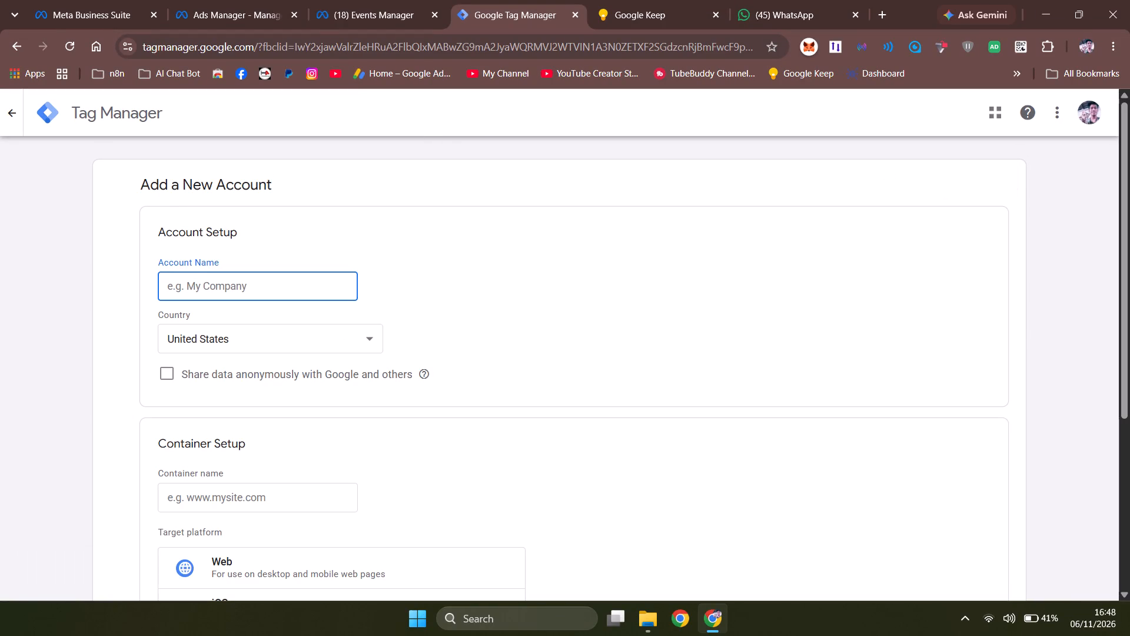
Name the new Tag Manager account B2B and open the choice of its country.
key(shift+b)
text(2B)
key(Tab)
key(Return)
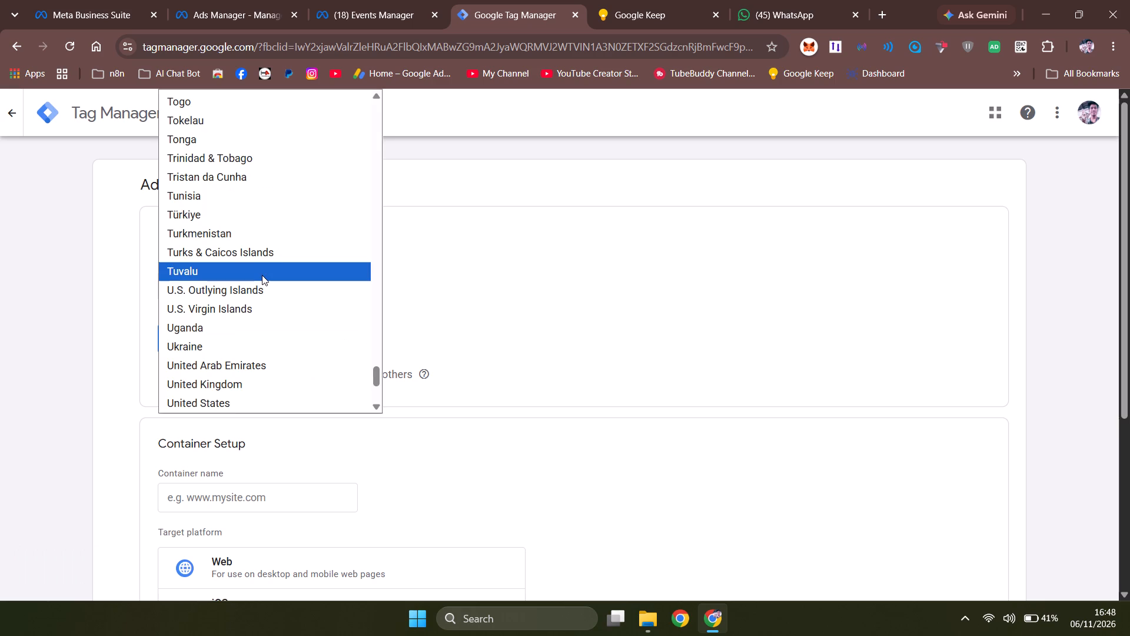
Set the country of the new B2B Tag Manager account to India.
text(india)
key(Return)
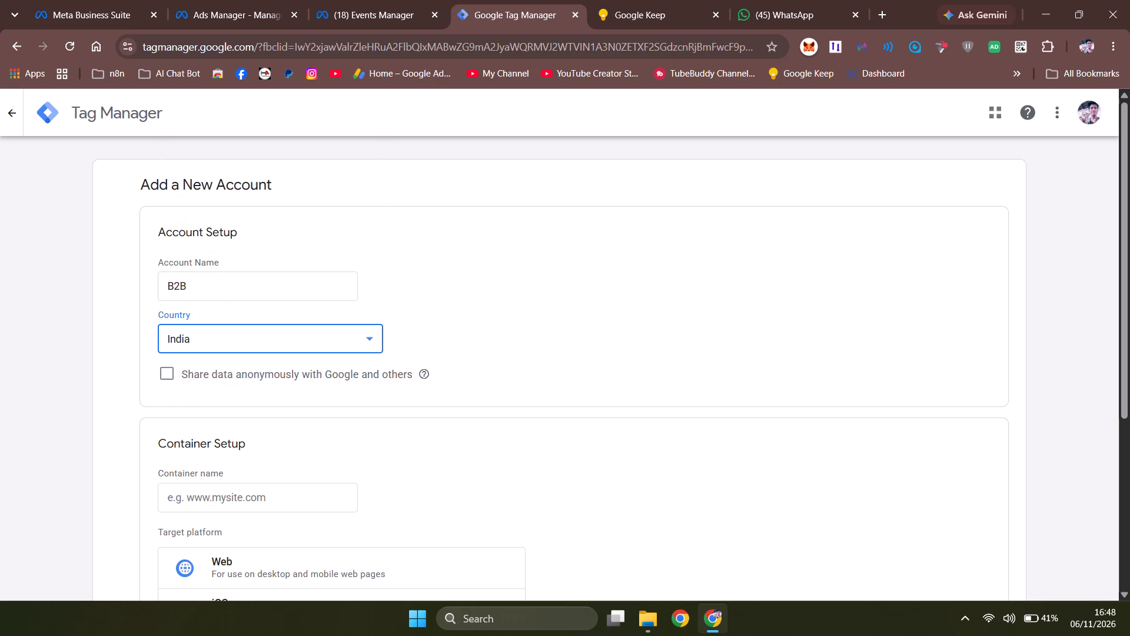
scroll(271, 332, down, 1)
click(278, 297)
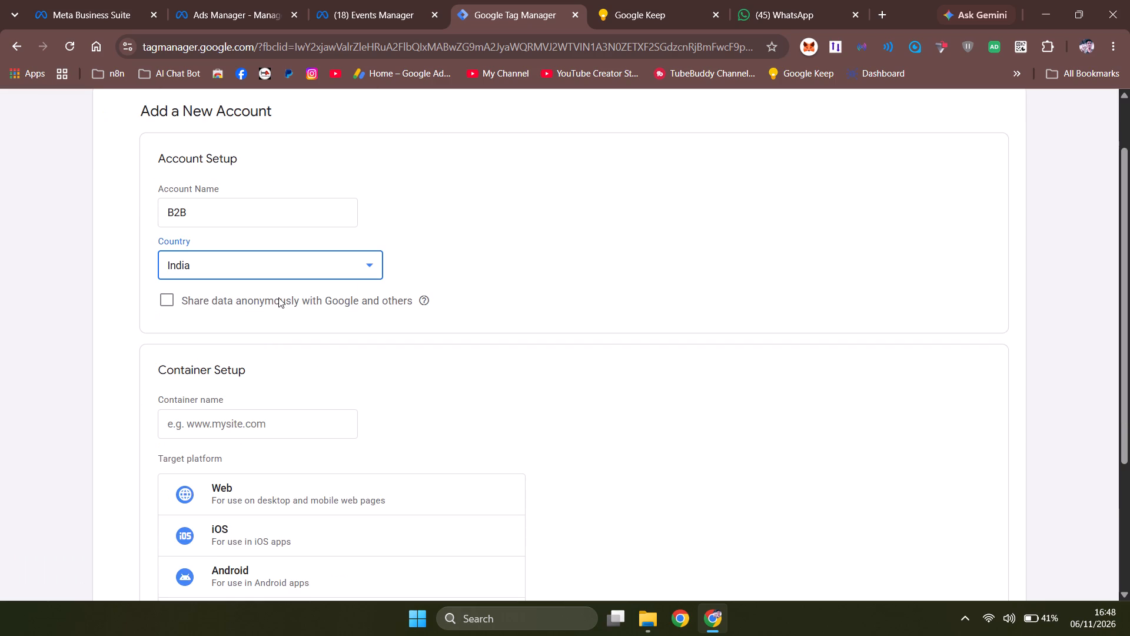
click(275, 299)
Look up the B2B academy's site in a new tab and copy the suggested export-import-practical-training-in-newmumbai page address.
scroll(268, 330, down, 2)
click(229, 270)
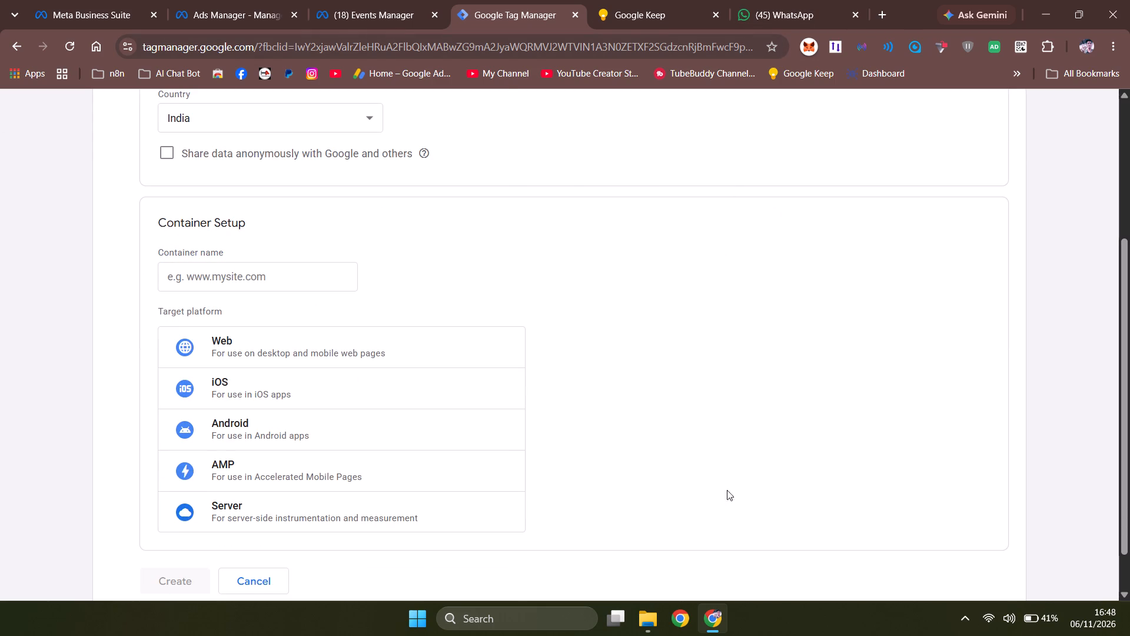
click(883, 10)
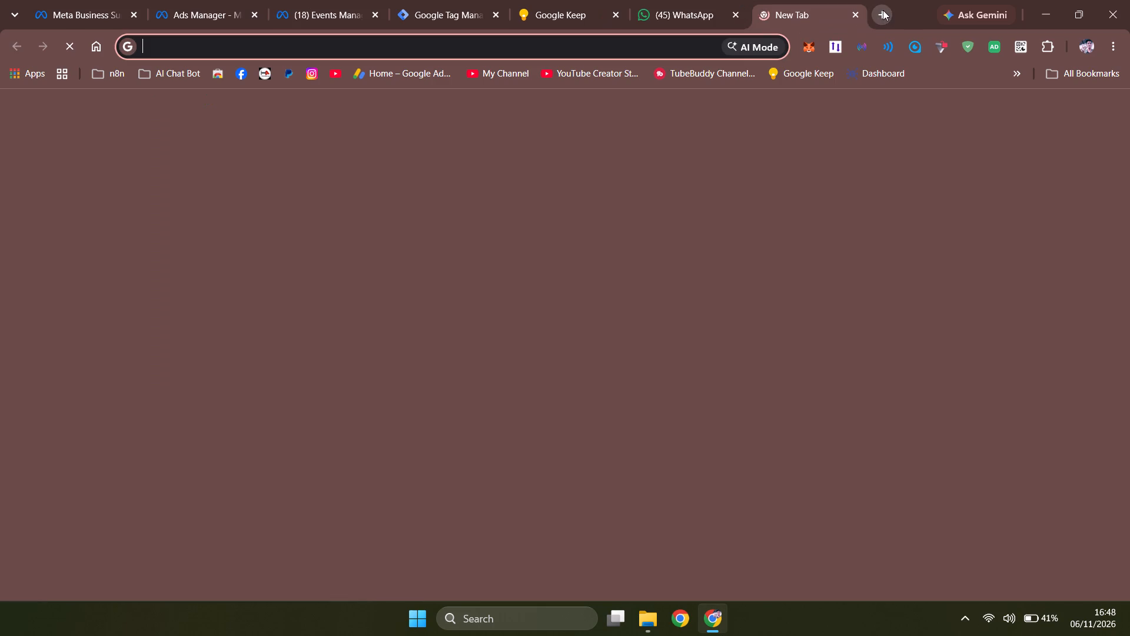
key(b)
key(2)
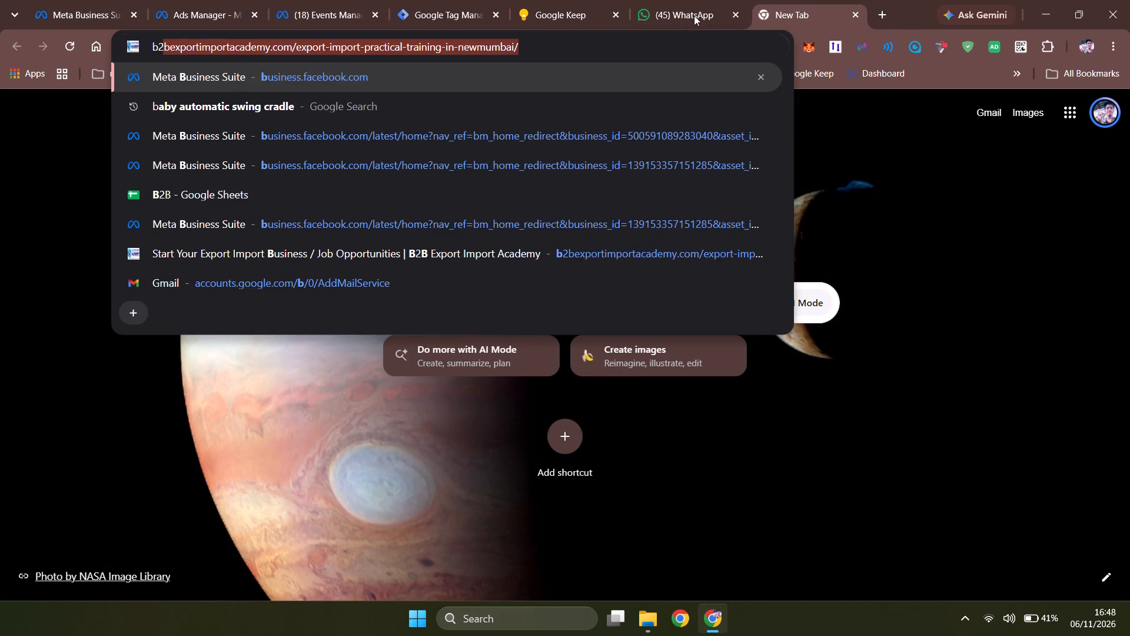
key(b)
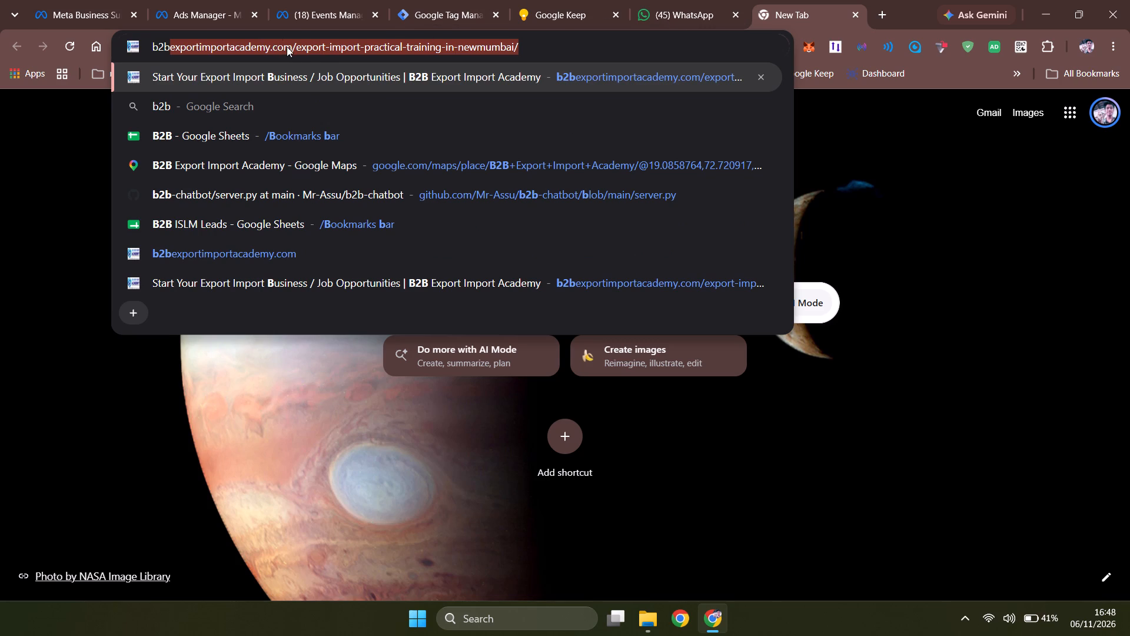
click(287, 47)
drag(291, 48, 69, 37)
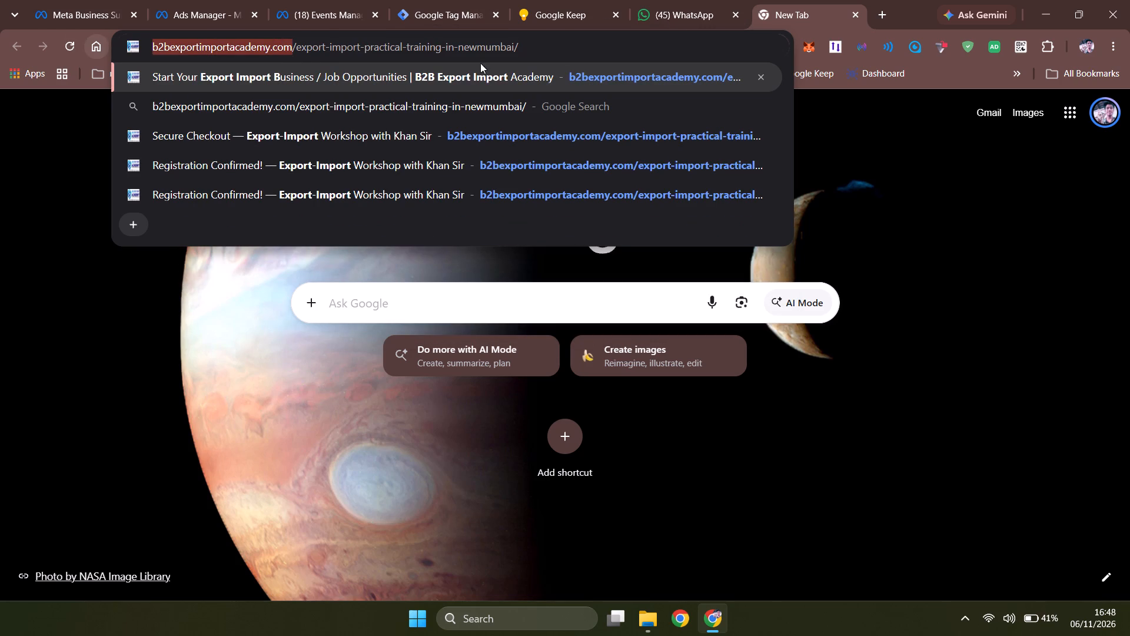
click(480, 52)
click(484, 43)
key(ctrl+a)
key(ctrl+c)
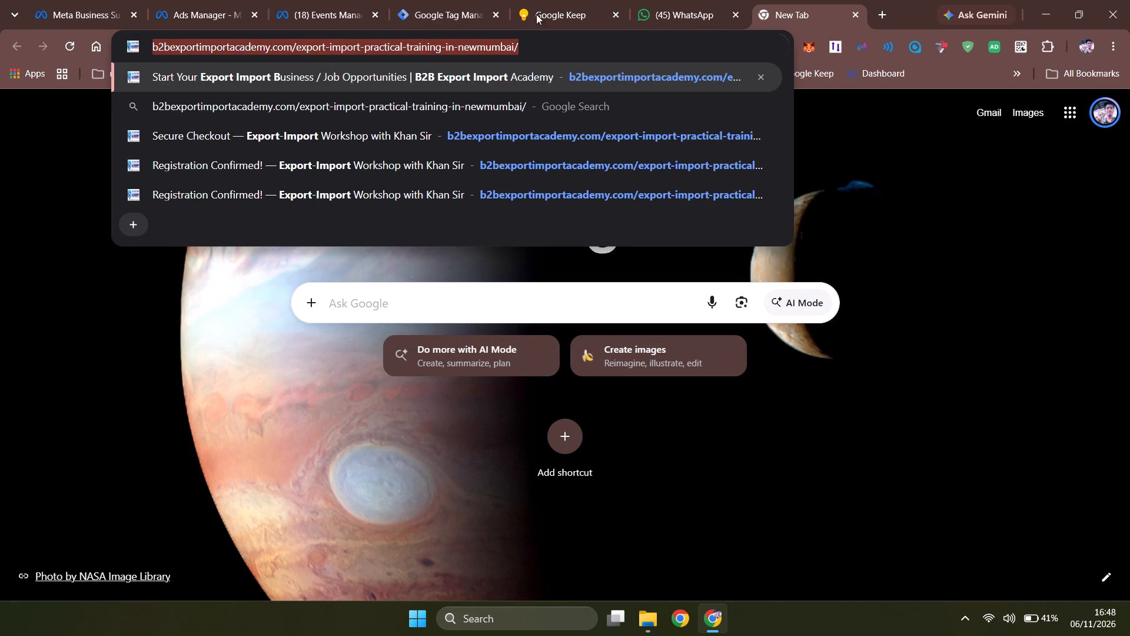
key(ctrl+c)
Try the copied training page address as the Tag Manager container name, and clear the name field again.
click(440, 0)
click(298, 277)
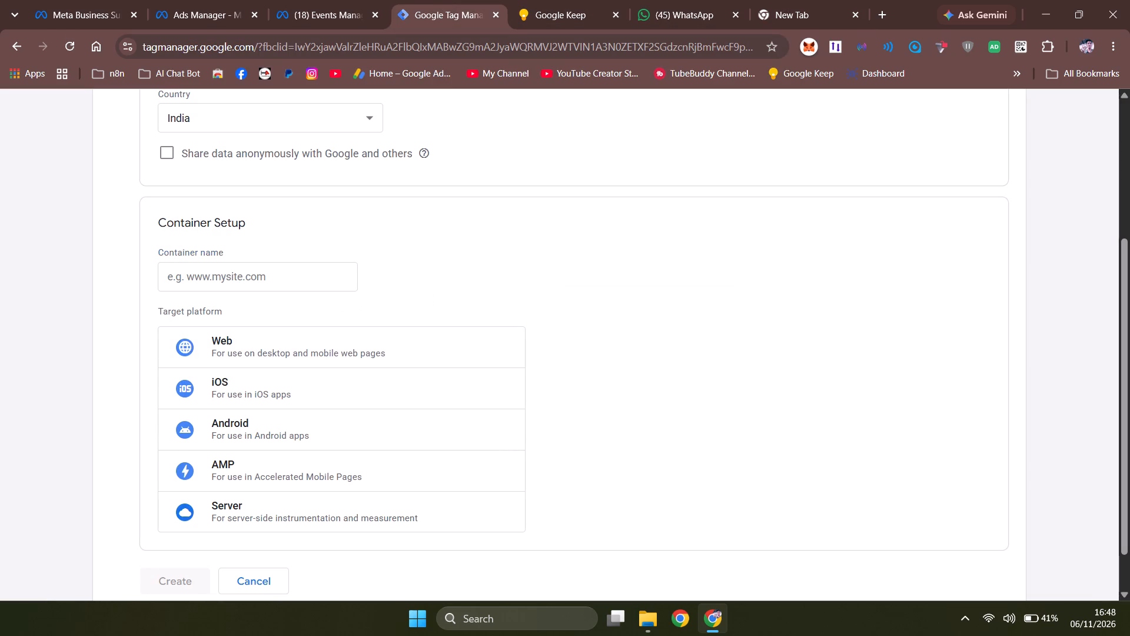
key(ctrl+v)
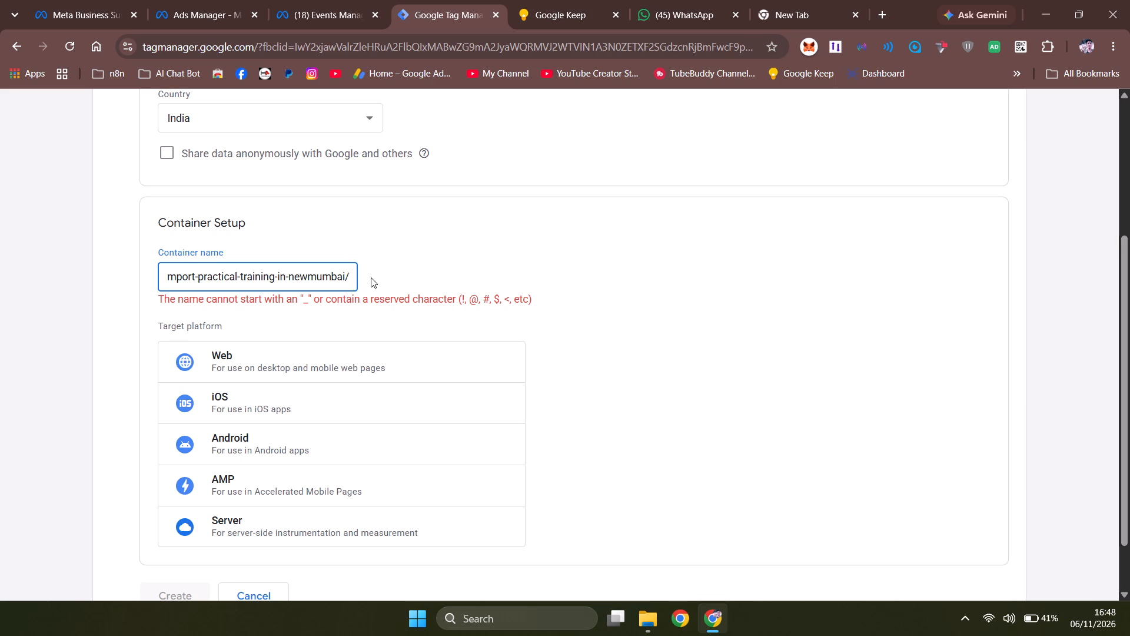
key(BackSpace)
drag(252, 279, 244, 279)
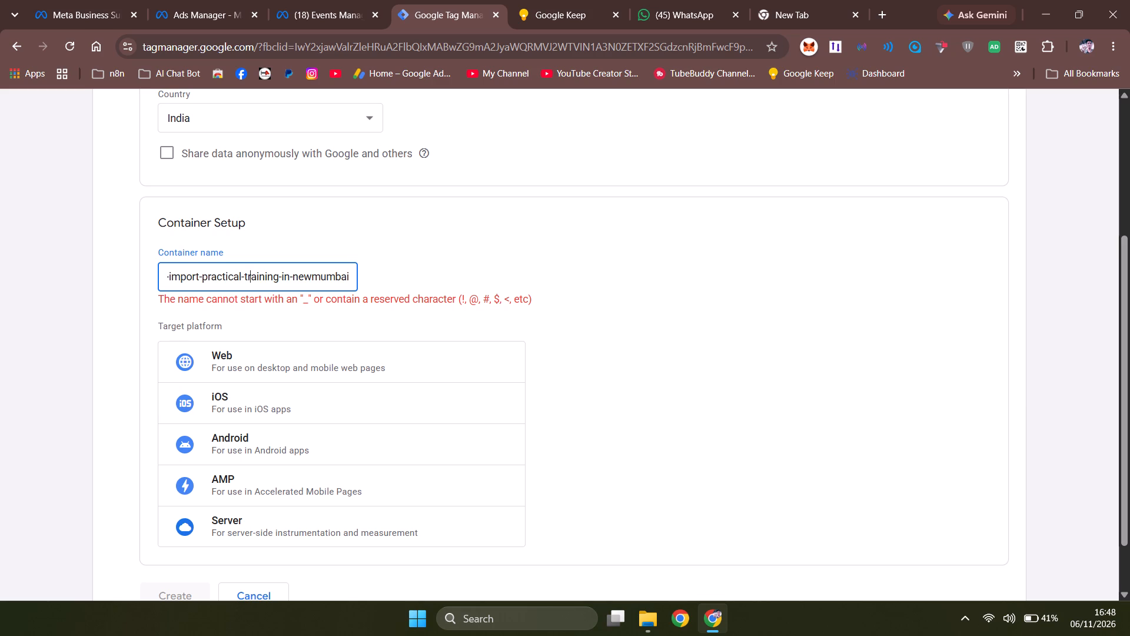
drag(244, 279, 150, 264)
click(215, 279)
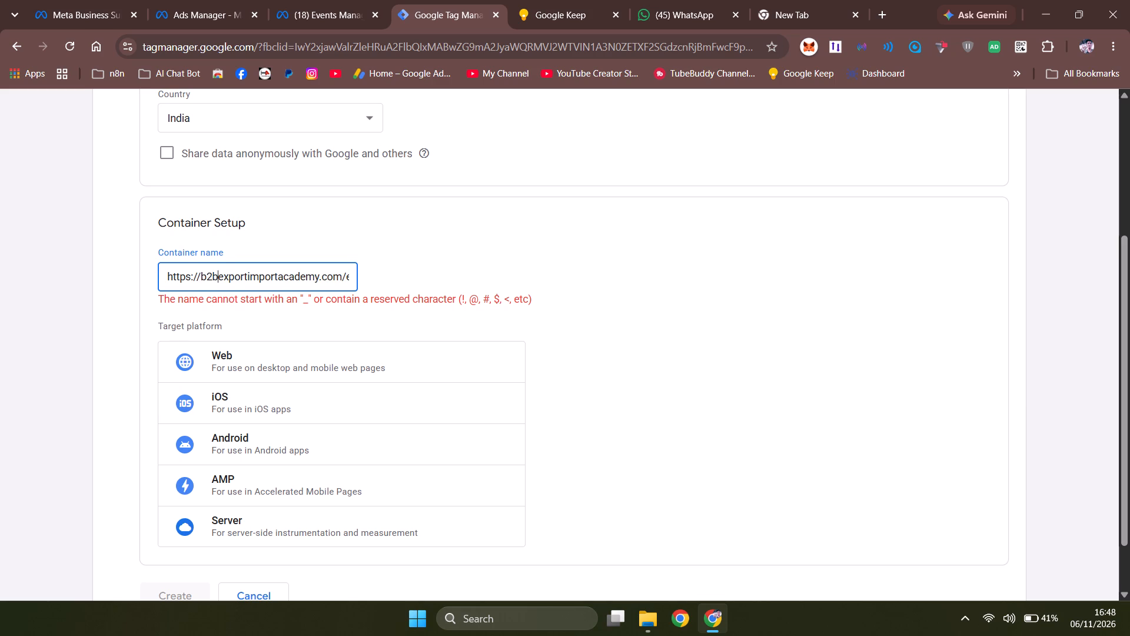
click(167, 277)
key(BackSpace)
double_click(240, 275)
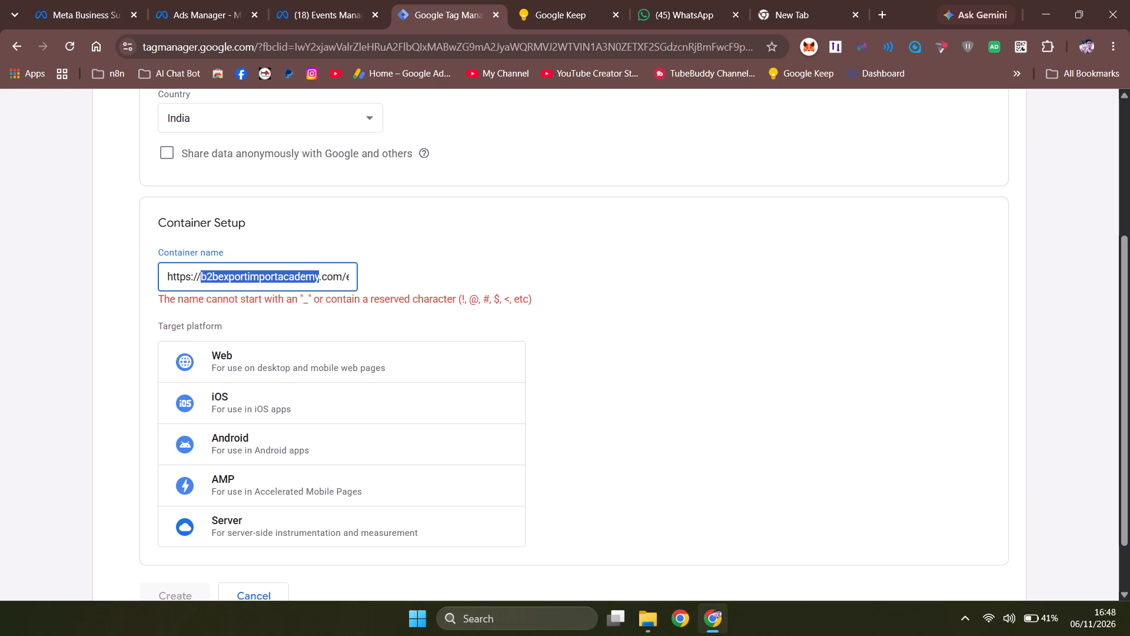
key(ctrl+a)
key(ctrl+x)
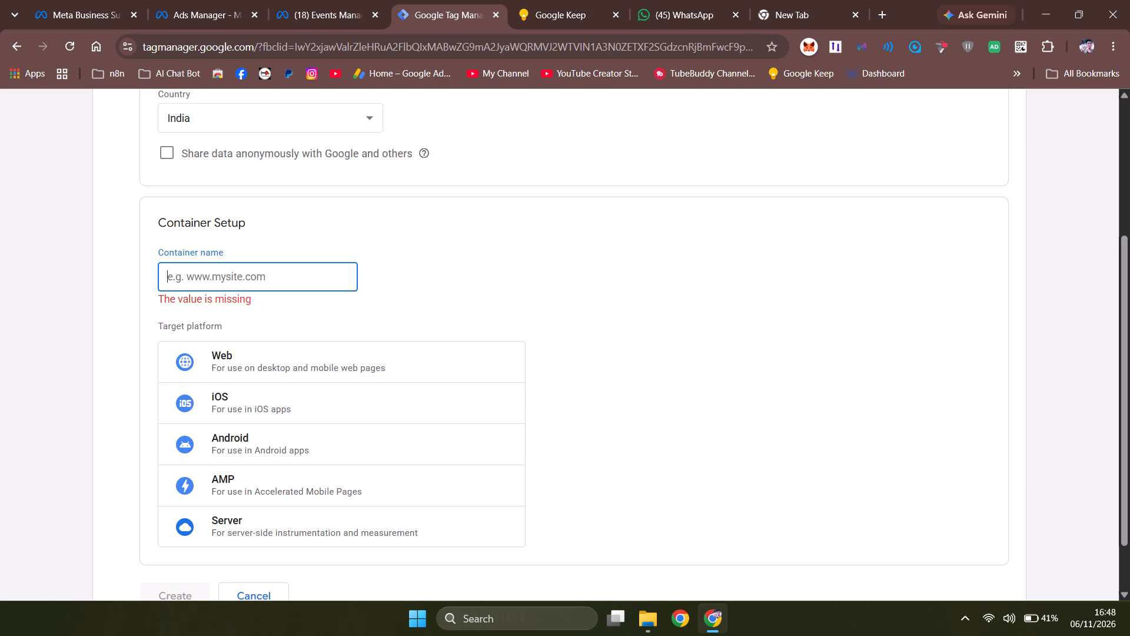
text(www)
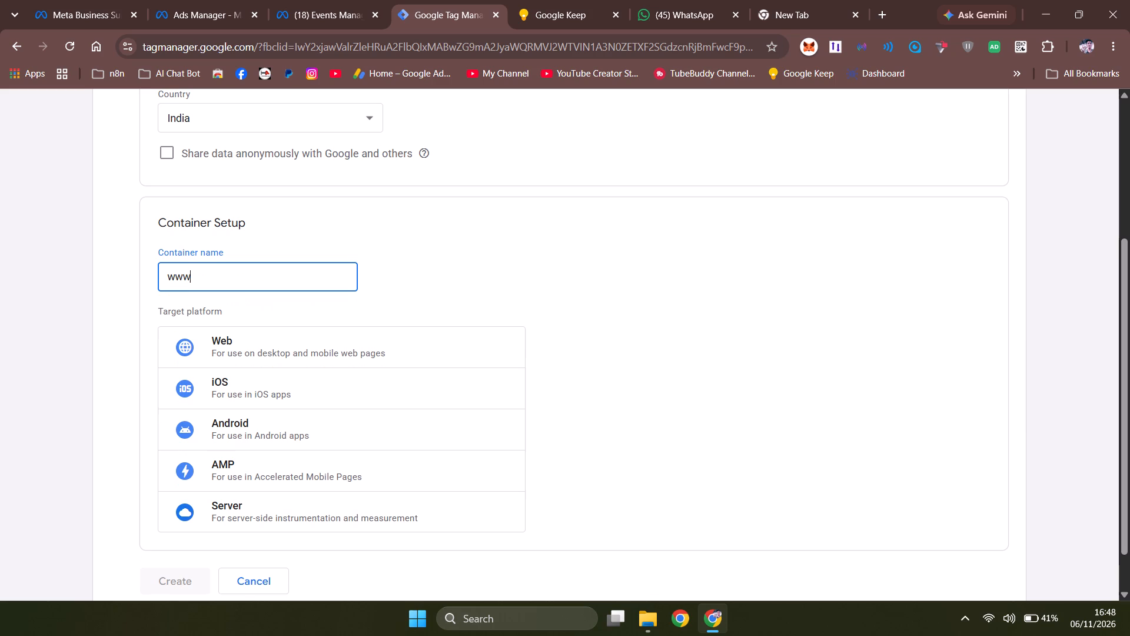
key(period)
text(b2b)
text(ex)
text(ort)
key(BackSpace)
key(BackSpace)
key(BackSpace)
text(portimportacademy.com)
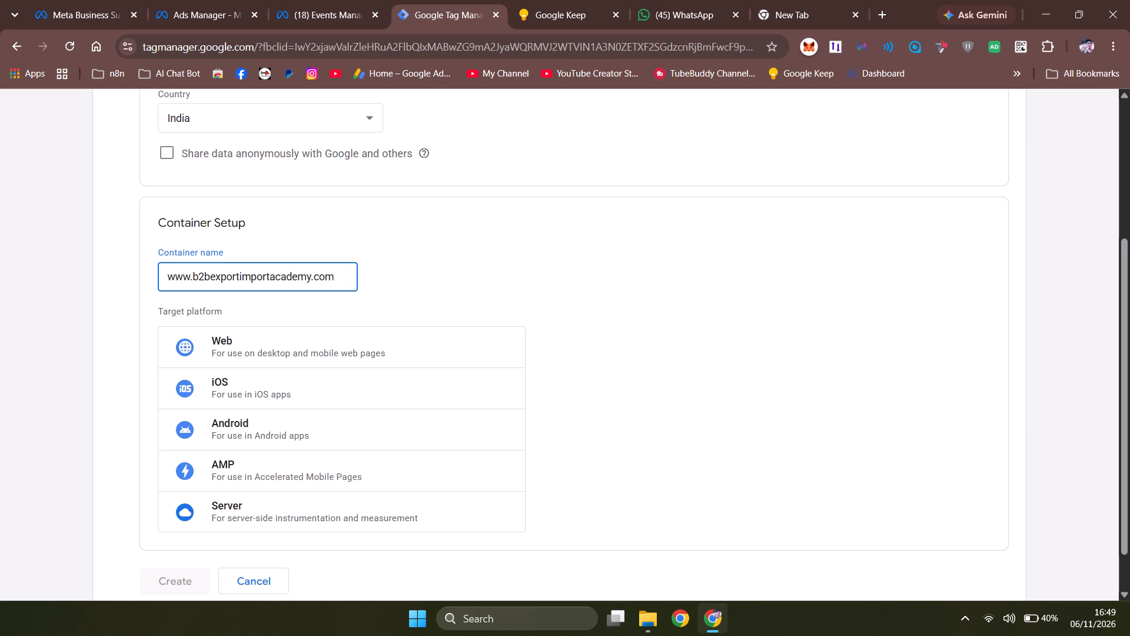
key(ctrl+a)
key(ctrl+c)
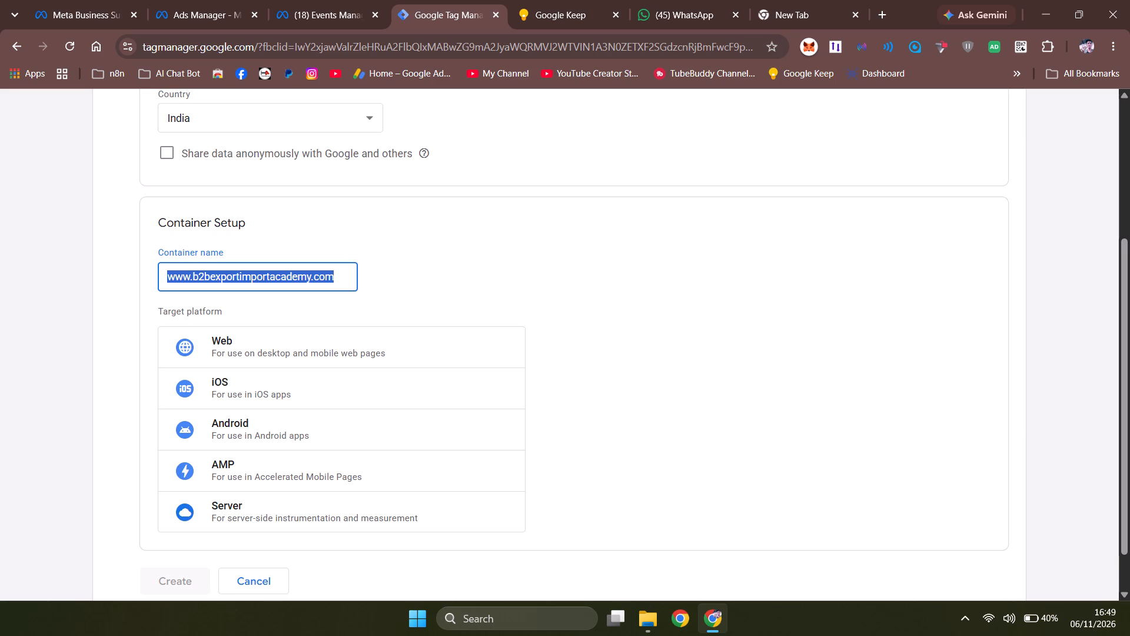
click(413, 264)
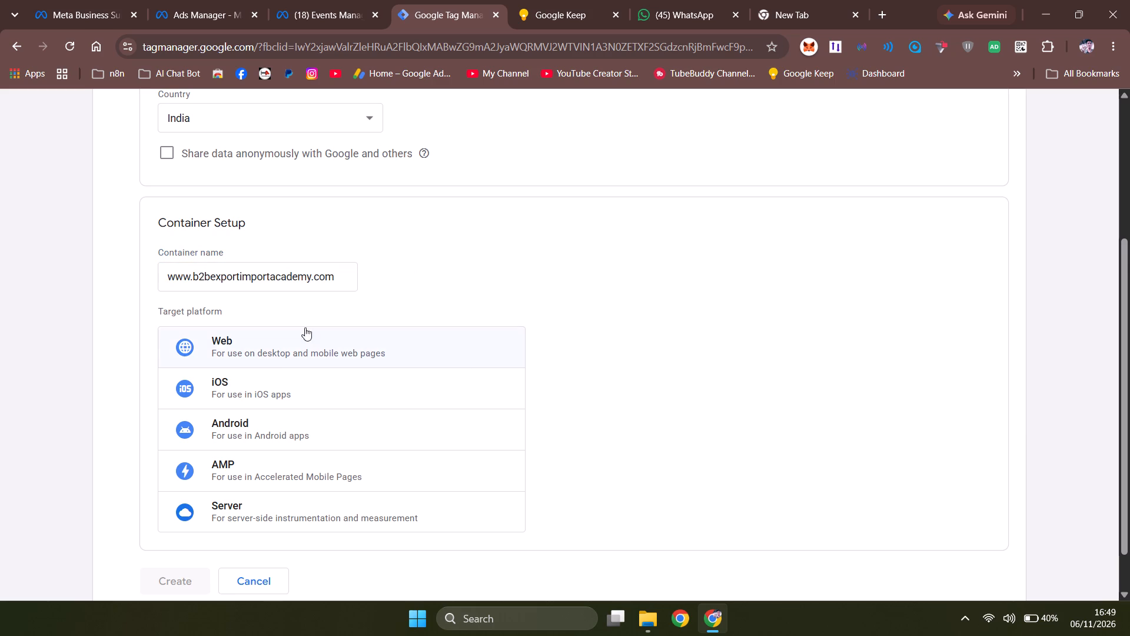
Choose Web as the container's target platform, create the account and accept the Google Tag Manager Terms of Service.
scroll(331, 317, down, 2)
click(382, 286)
click(209, 522)
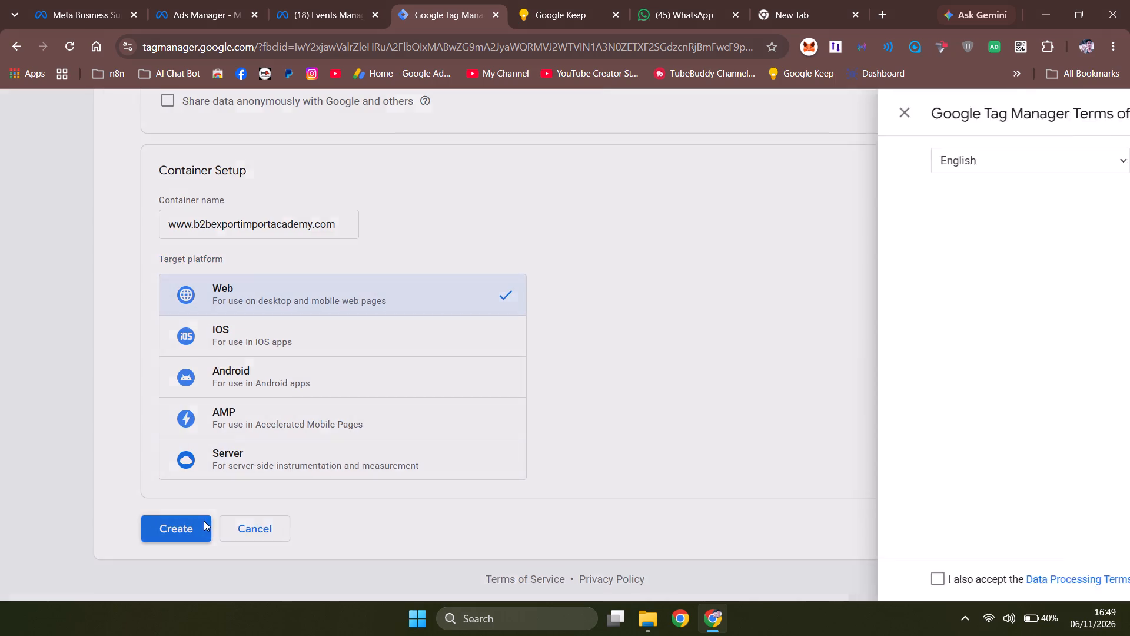
click(1089, 123)
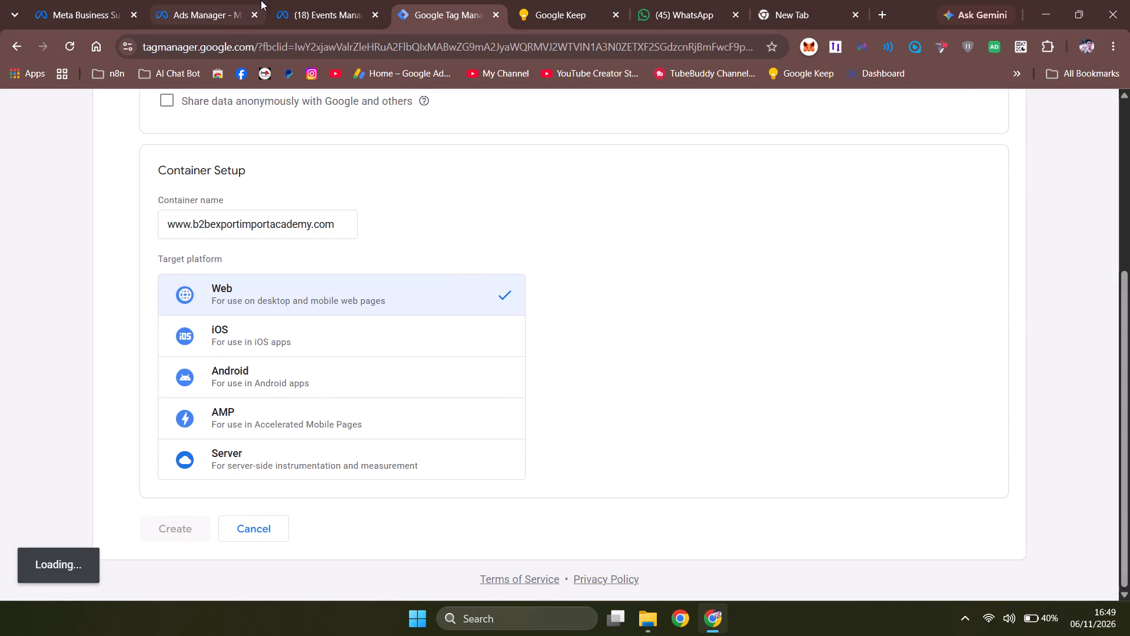
middle_click(476, 174)
scroll(476, 174, up, 3)
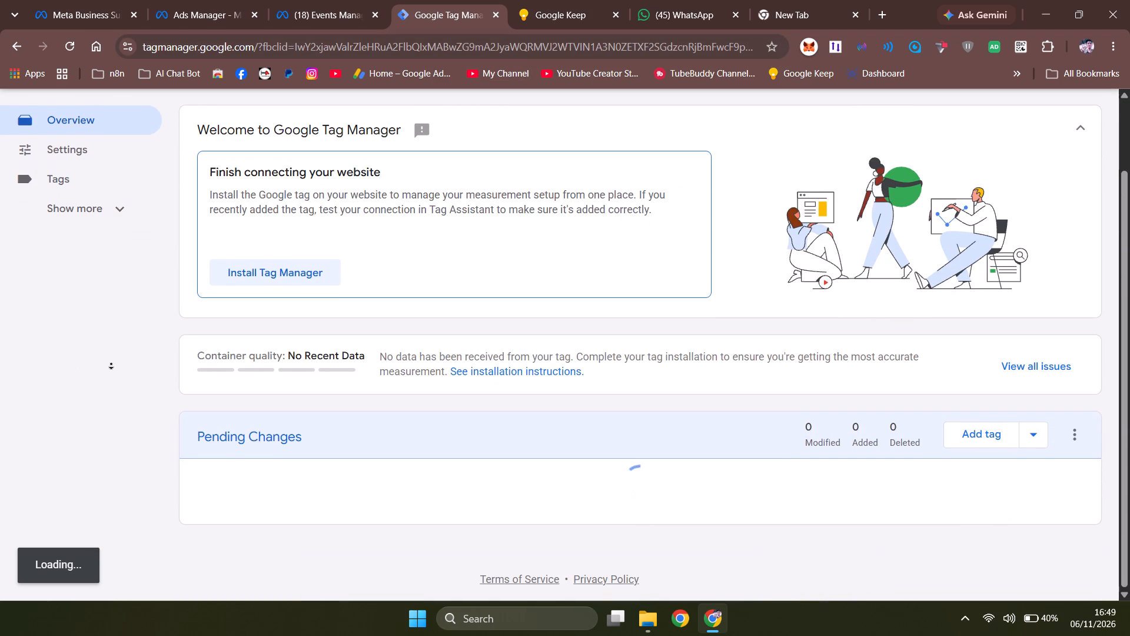
View the manual installation instructions for the new Tag Manager web container.
middle_click(111, 364)
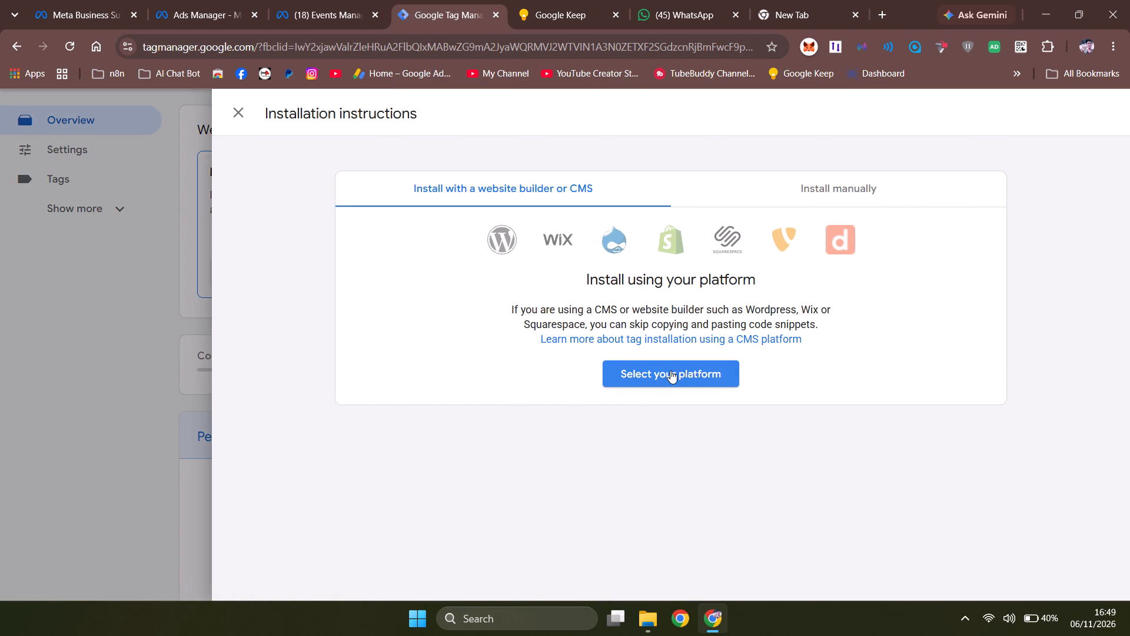
click(826, 186)
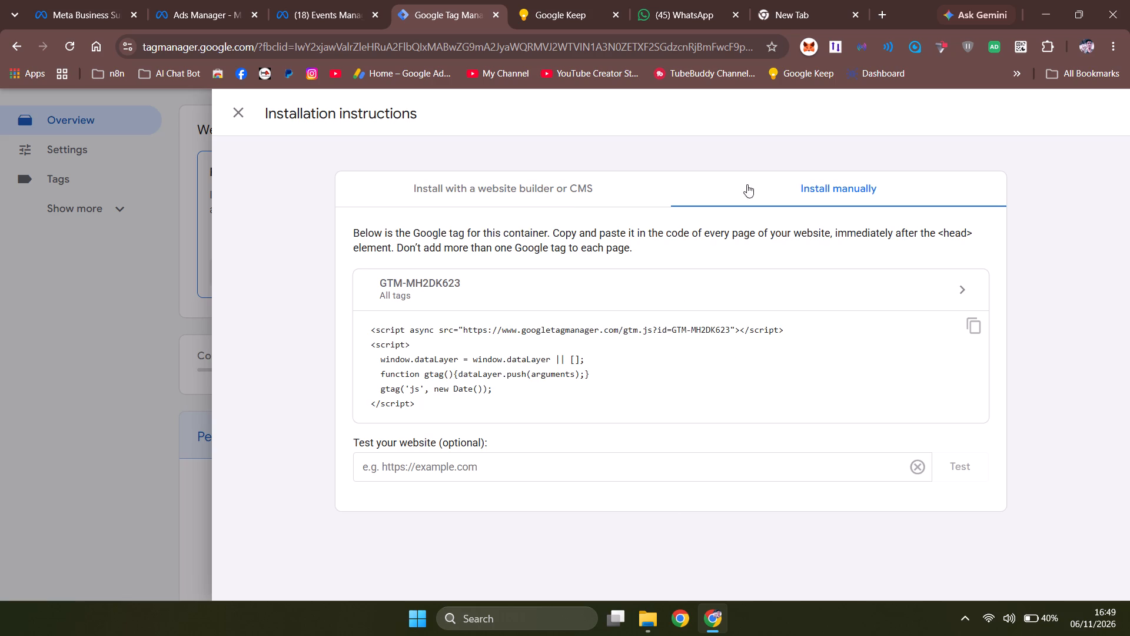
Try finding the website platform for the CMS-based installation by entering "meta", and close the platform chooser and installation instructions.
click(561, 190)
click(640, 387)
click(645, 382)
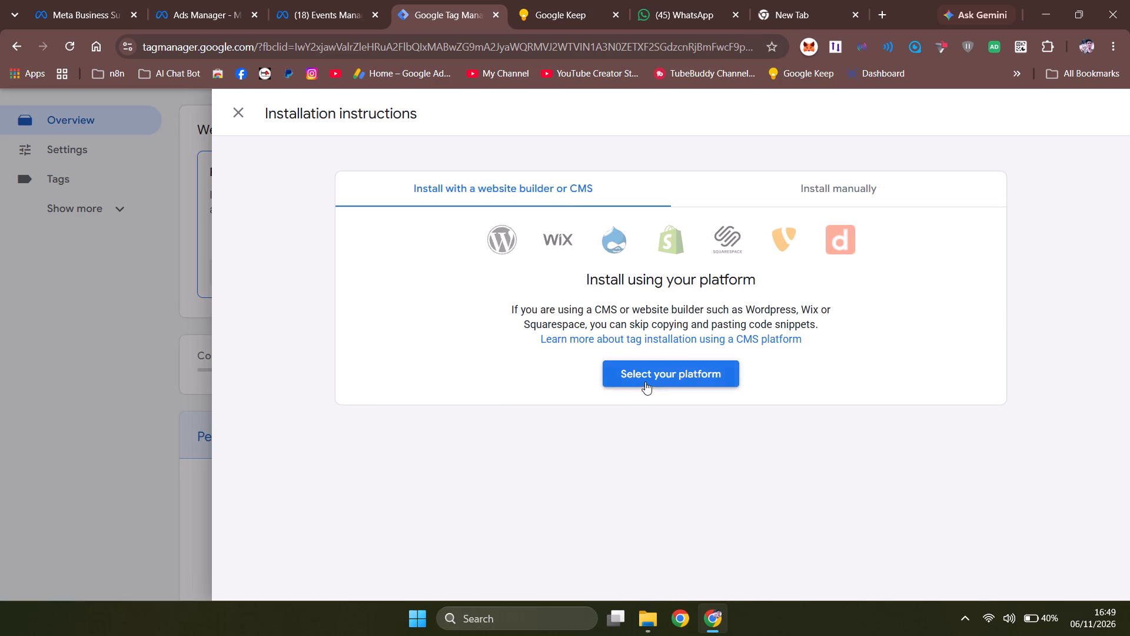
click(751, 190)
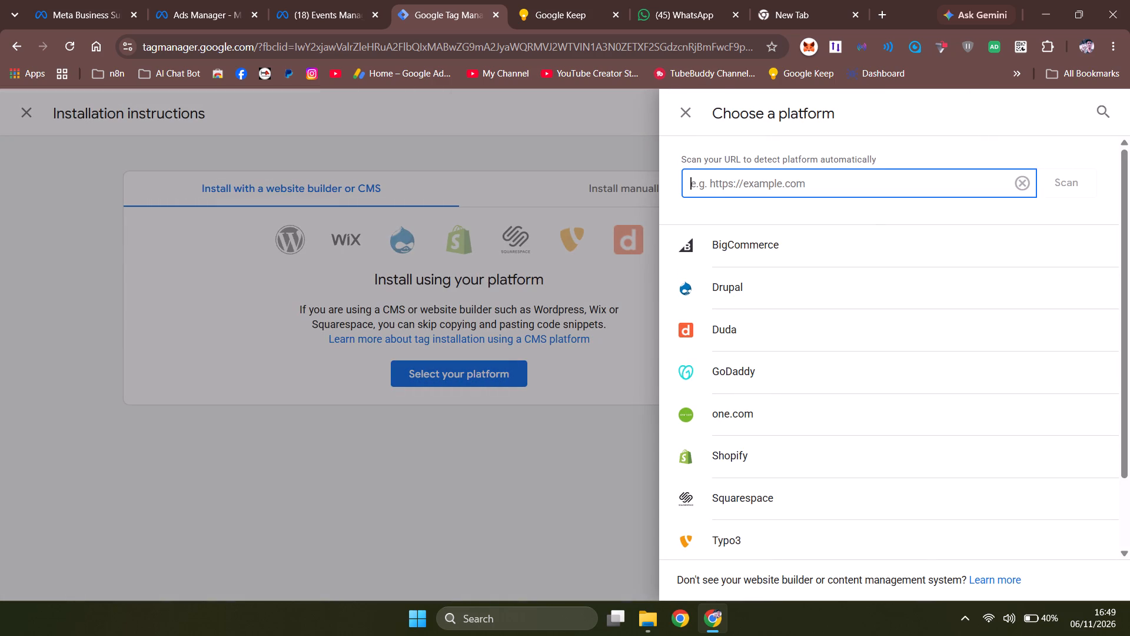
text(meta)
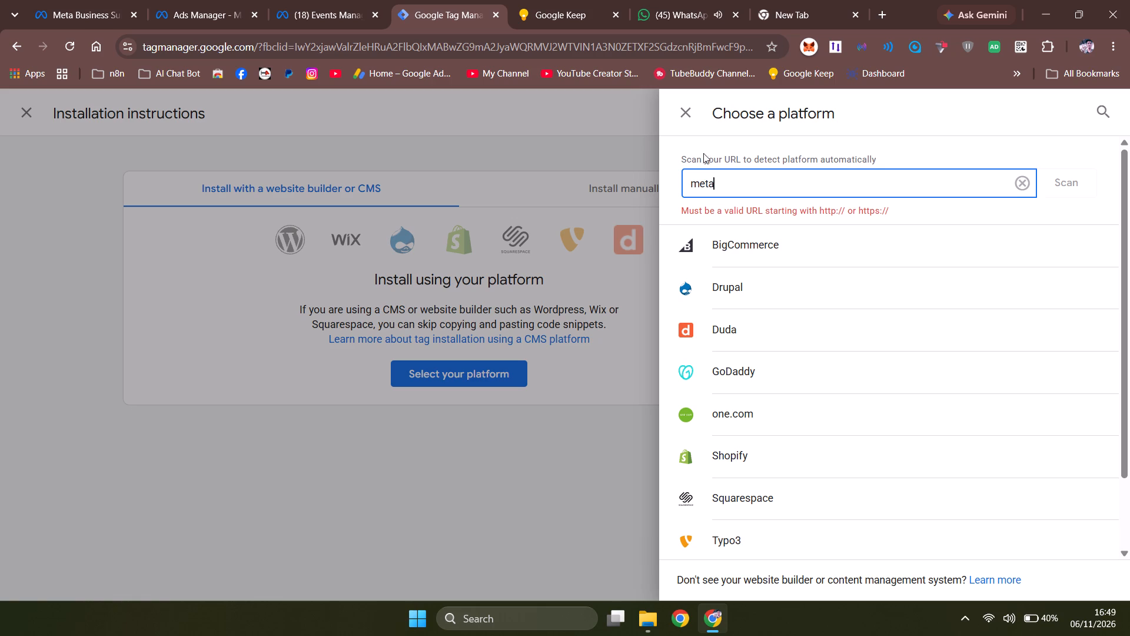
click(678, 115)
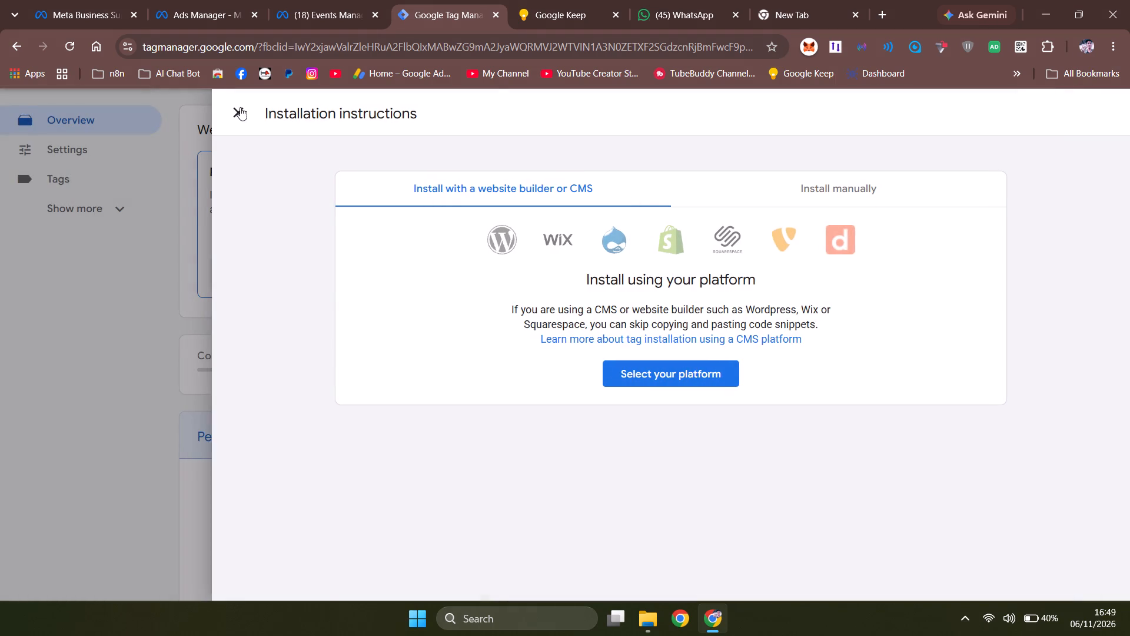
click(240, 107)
Return to the Google Tag Manager connection form in Meta Events Manager.
click(335, 0)
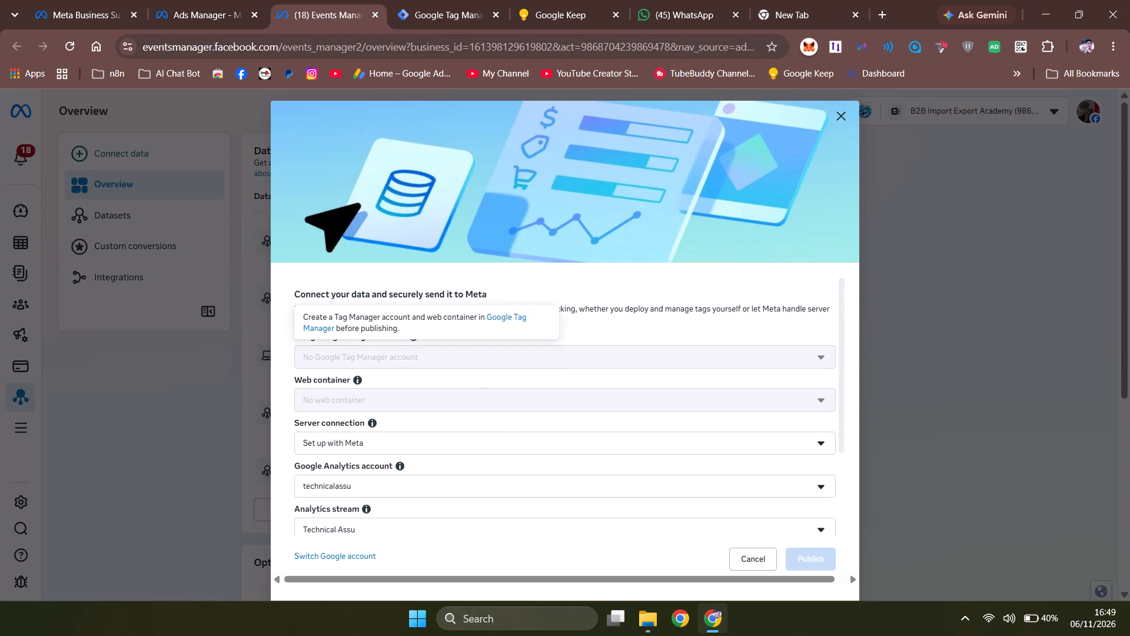
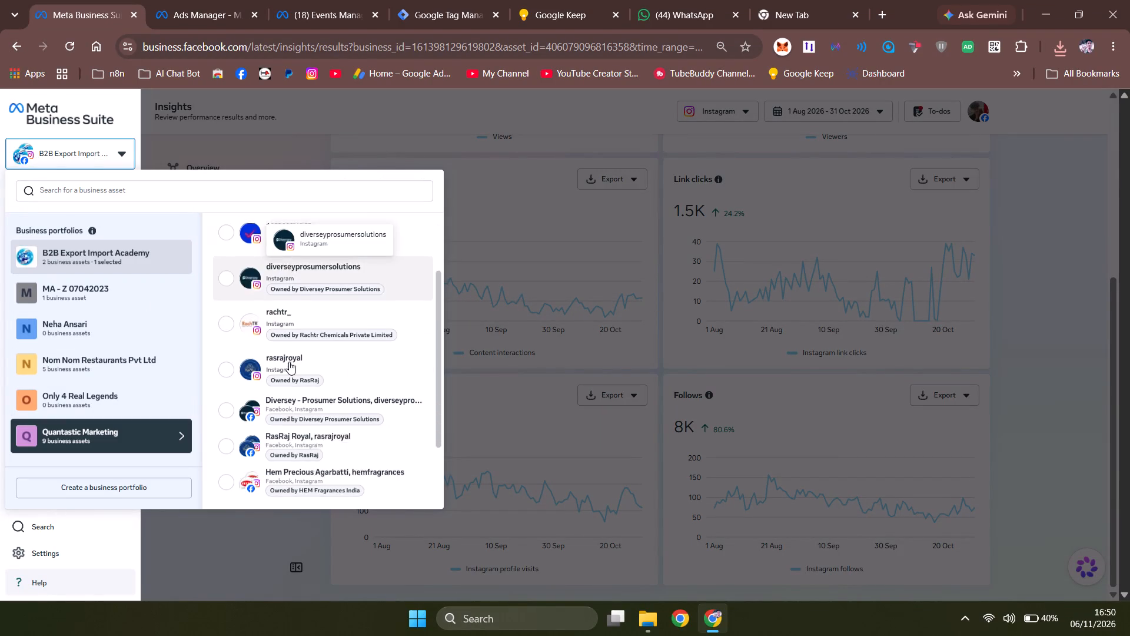
Switch Meta Business Suite to the Nom Nom Express, nomnomexpress_ind asset in the Nom Nom Restaurants Pvt Ltd portfolio.
scroll(289, 362, down, 1)
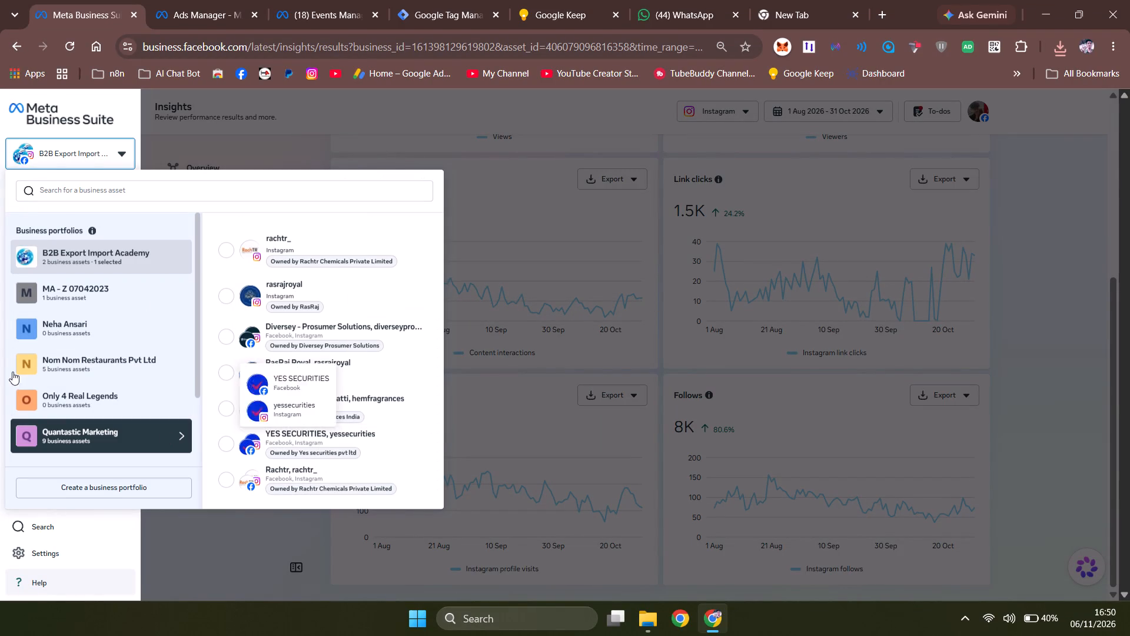
click(63, 359)
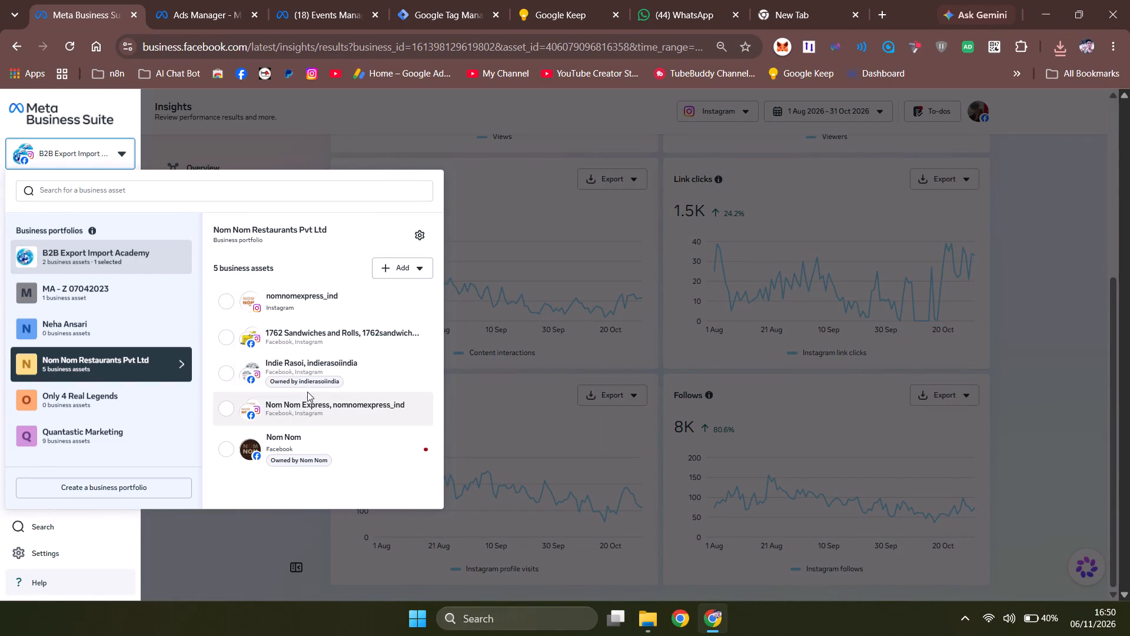
click(223, 410)
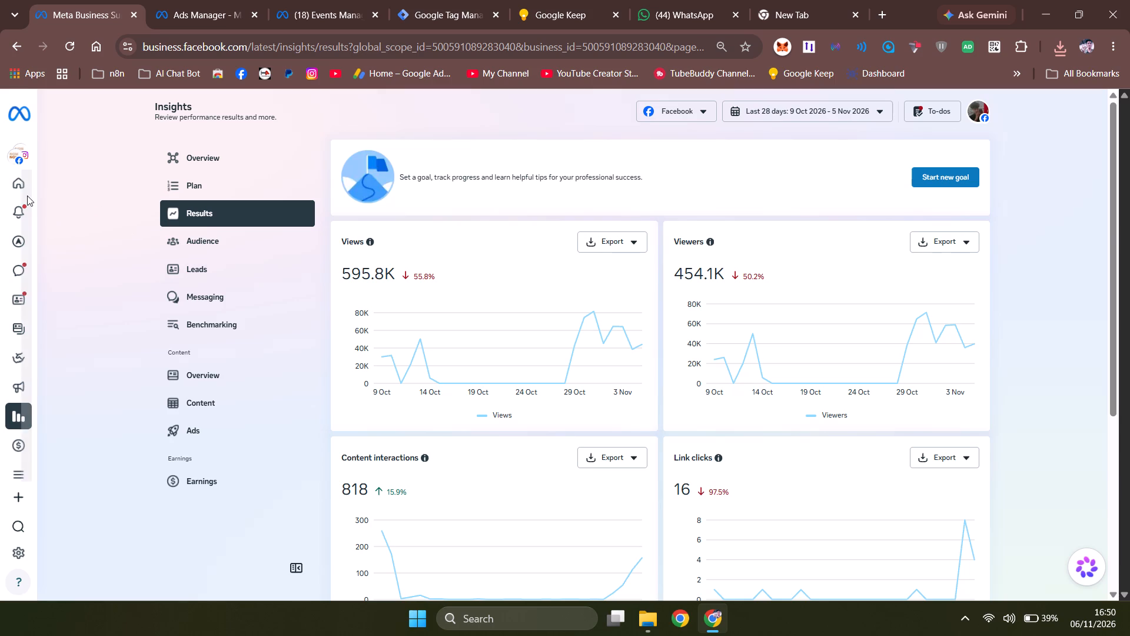
Start a new post from the Nom Nom Express content page, upload the Nom Nom Diwali.MOV video and pause its preview.
click(36, 337)
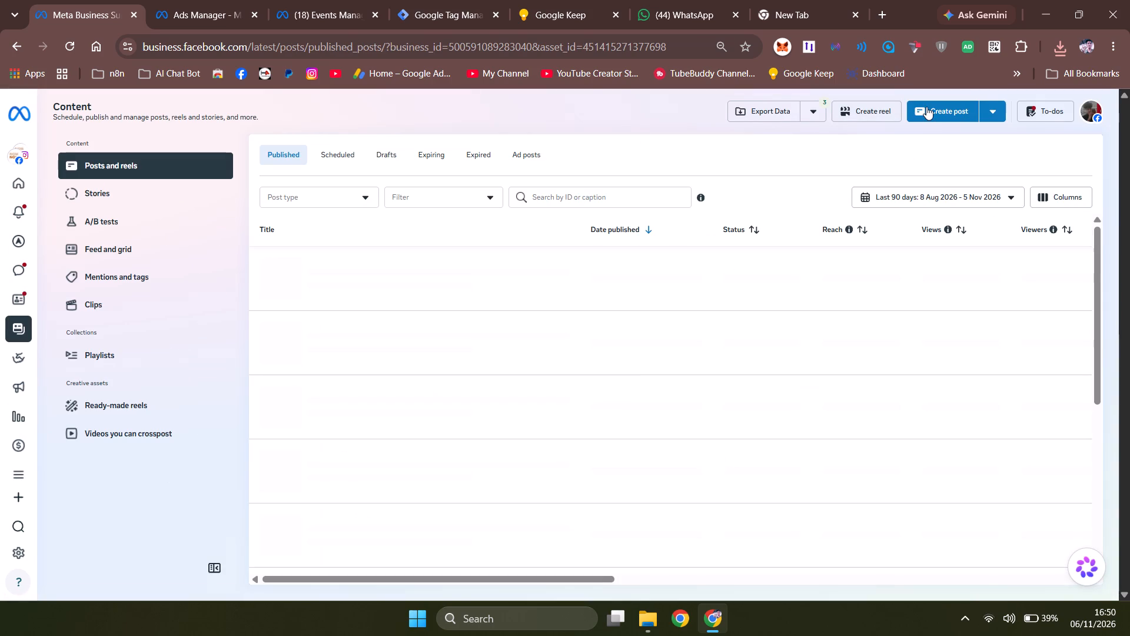
click(930, 107)
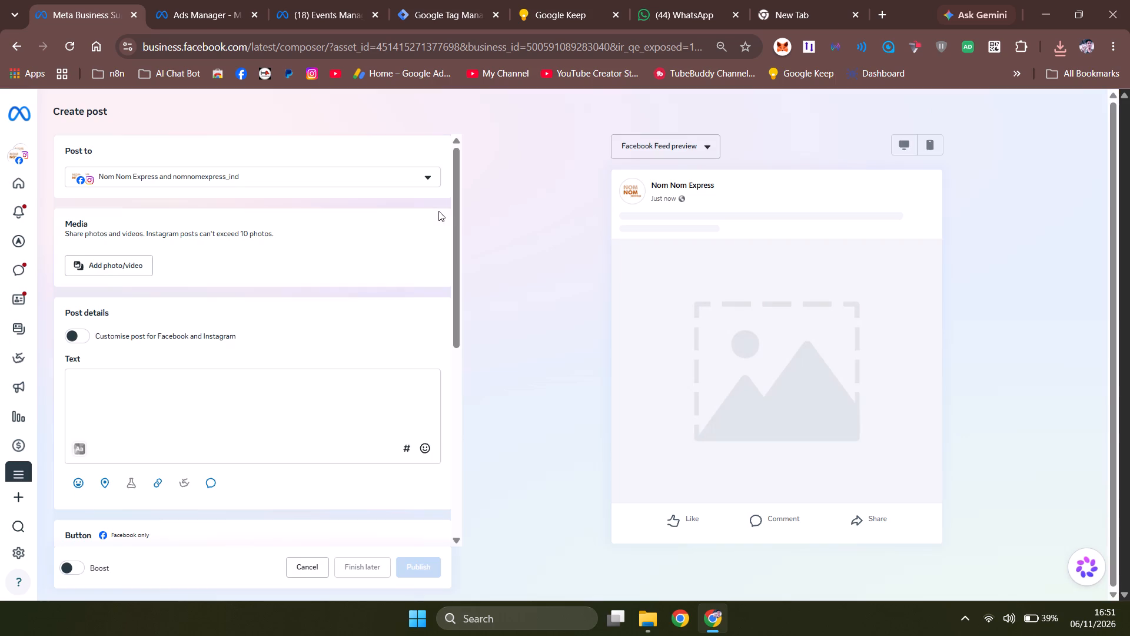
click(122, 264)
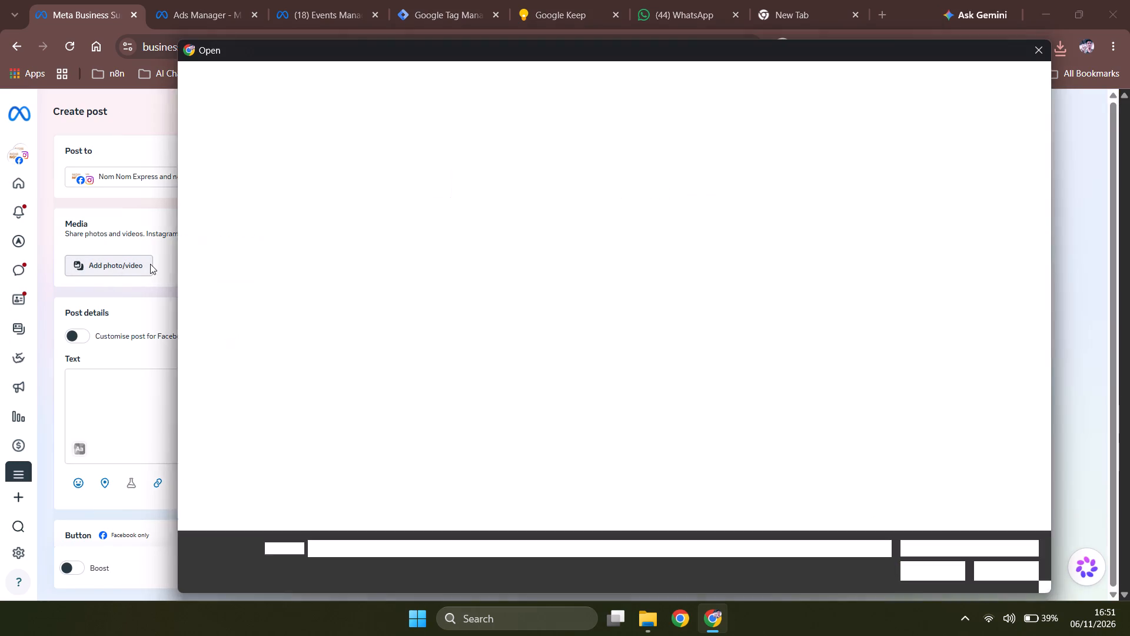
double_click(319, 194)
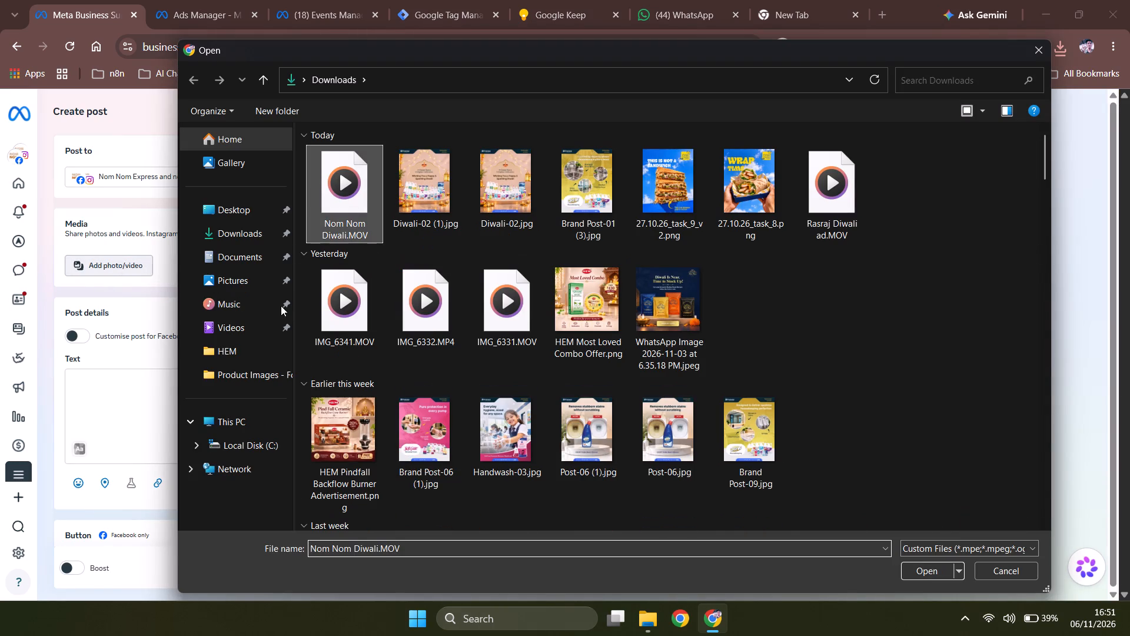
click(928, 566)
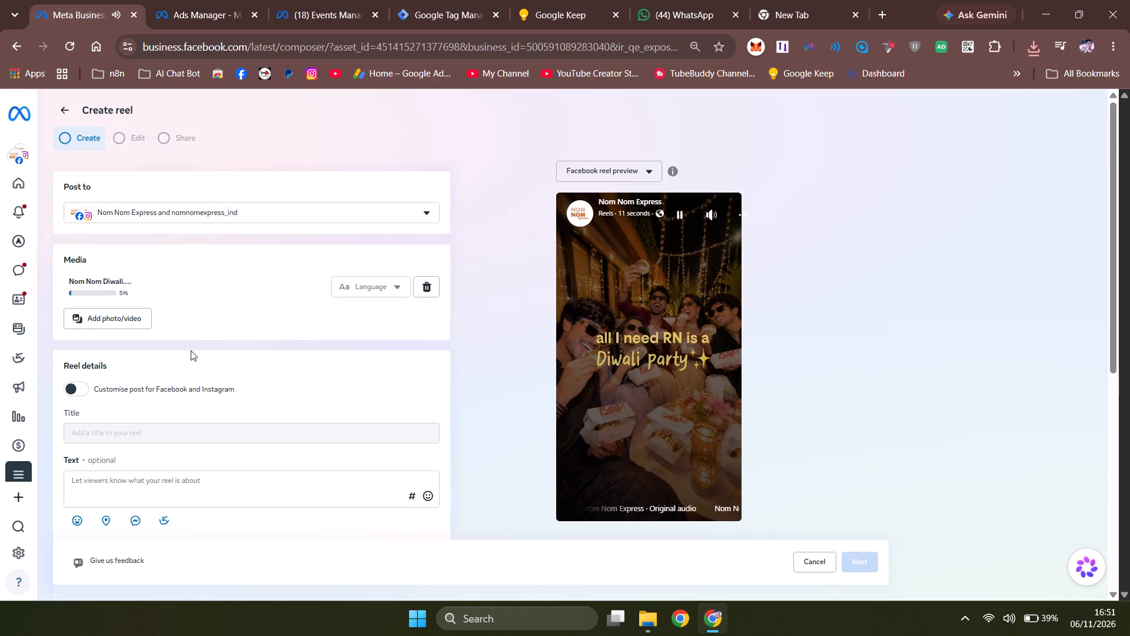
click(680, 213)
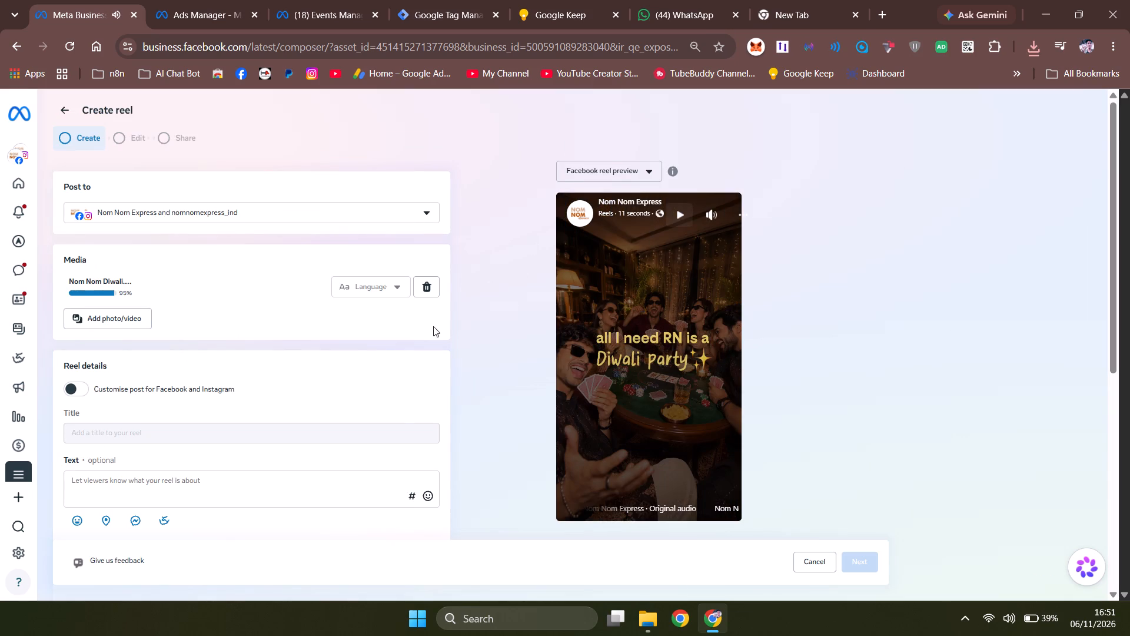
Paste the copied caption beginning "Diwali scenes, desi feels & Asian food goals!" as the text of the Nom Nom Express Diwali reel.
scroll(287, 379, down, 3)
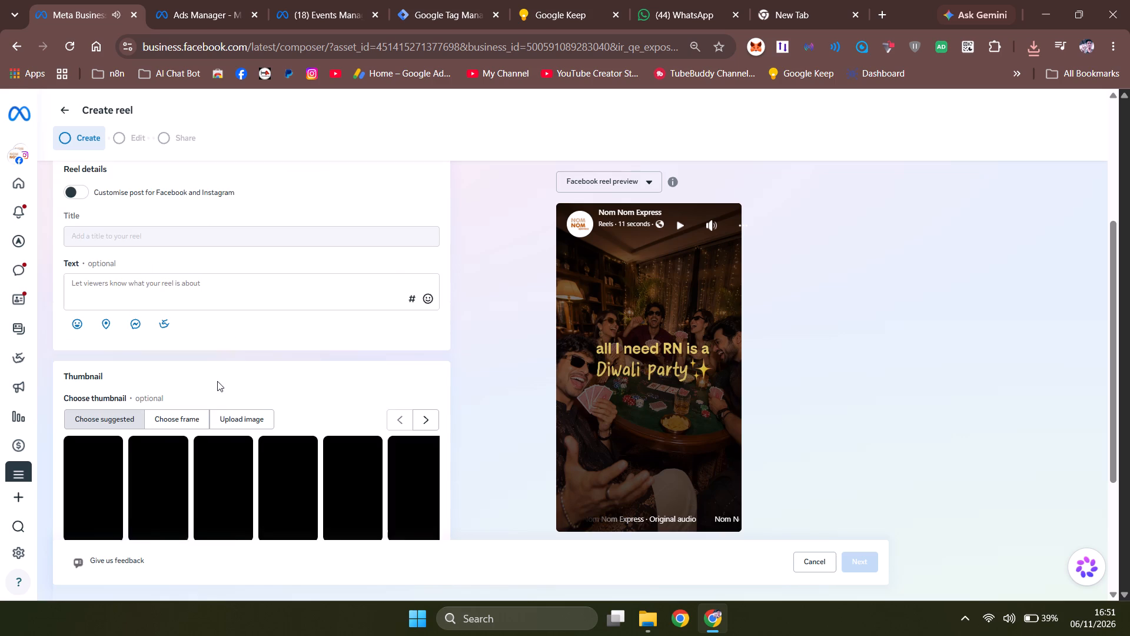
scroll(238, 354, up, 1)
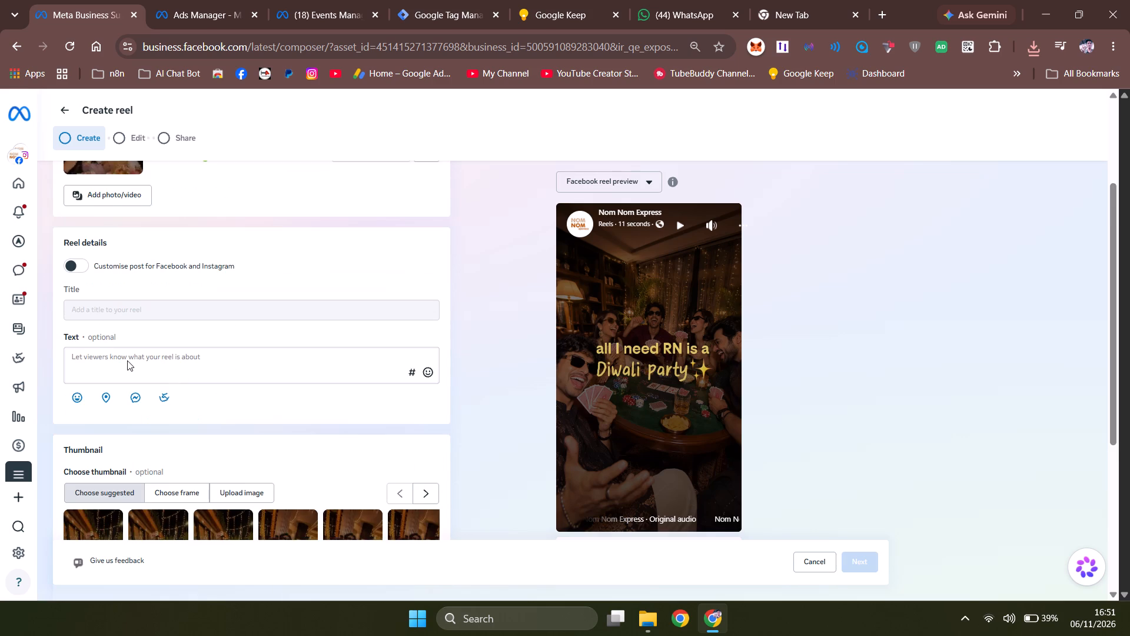
click(127, 360)
key(ctrl+v)
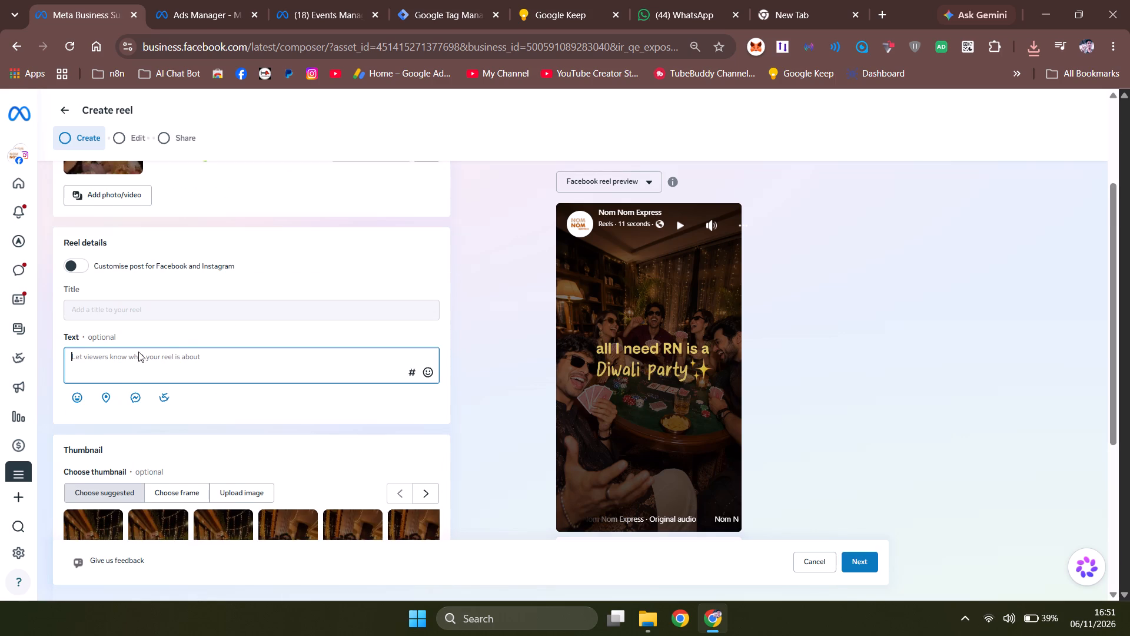
scroll(241, 300, up, 3)
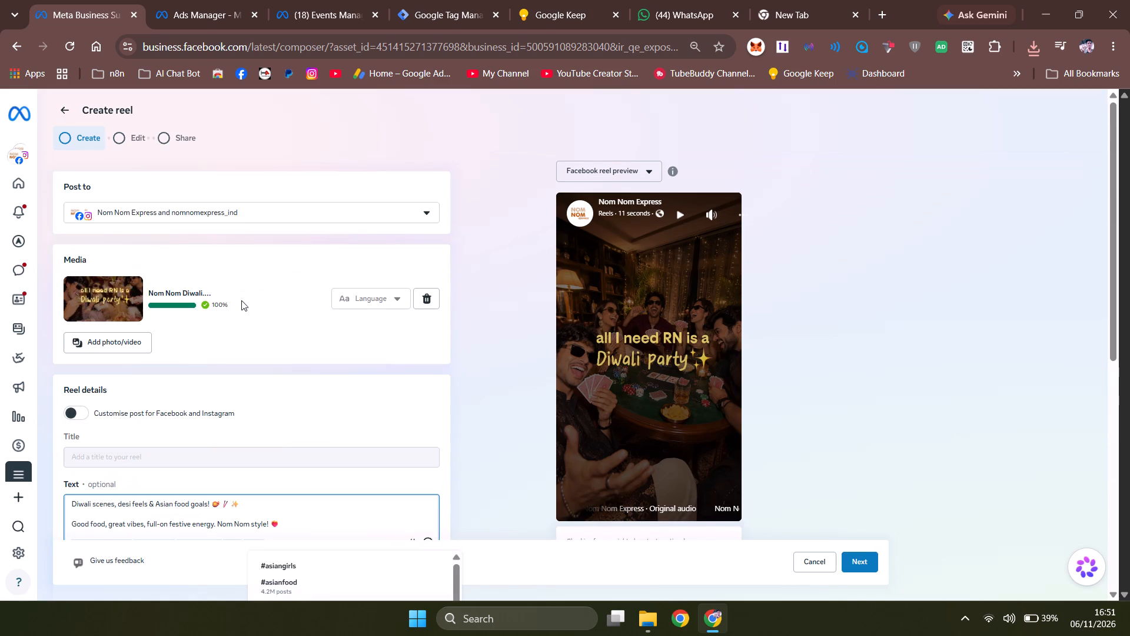
Dismiss the hashtag suggestions and advance the Diwali reel to the Share stage, keeping the default thumbnail and the full clip.
scroll(271, 276, down, 3)
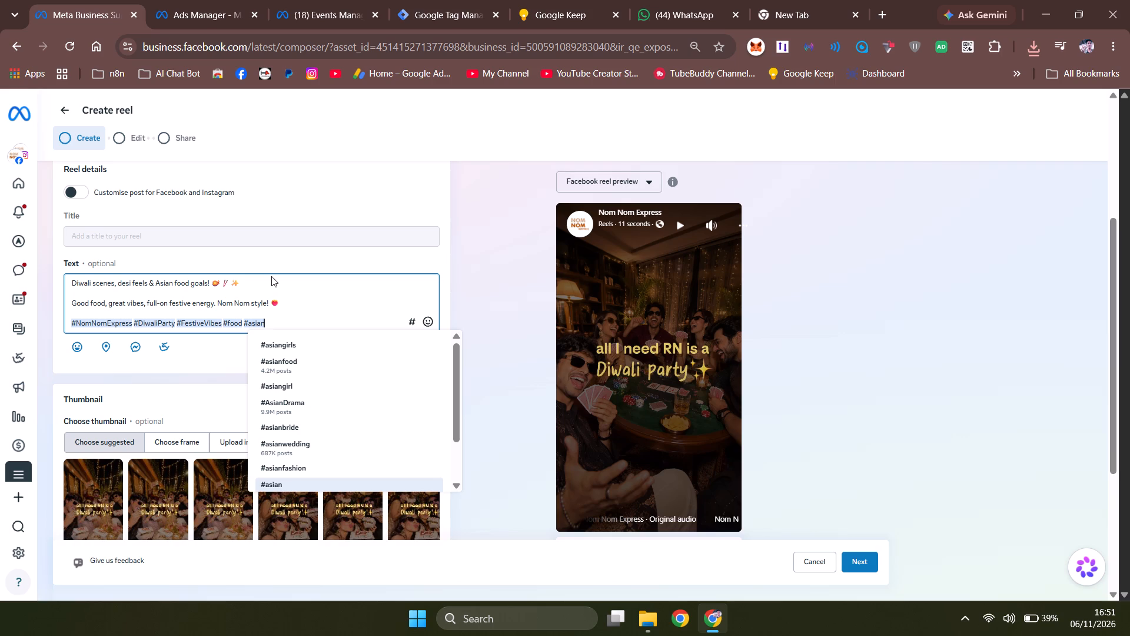
scroll(210, 365, down, 1)
click(178, 289)
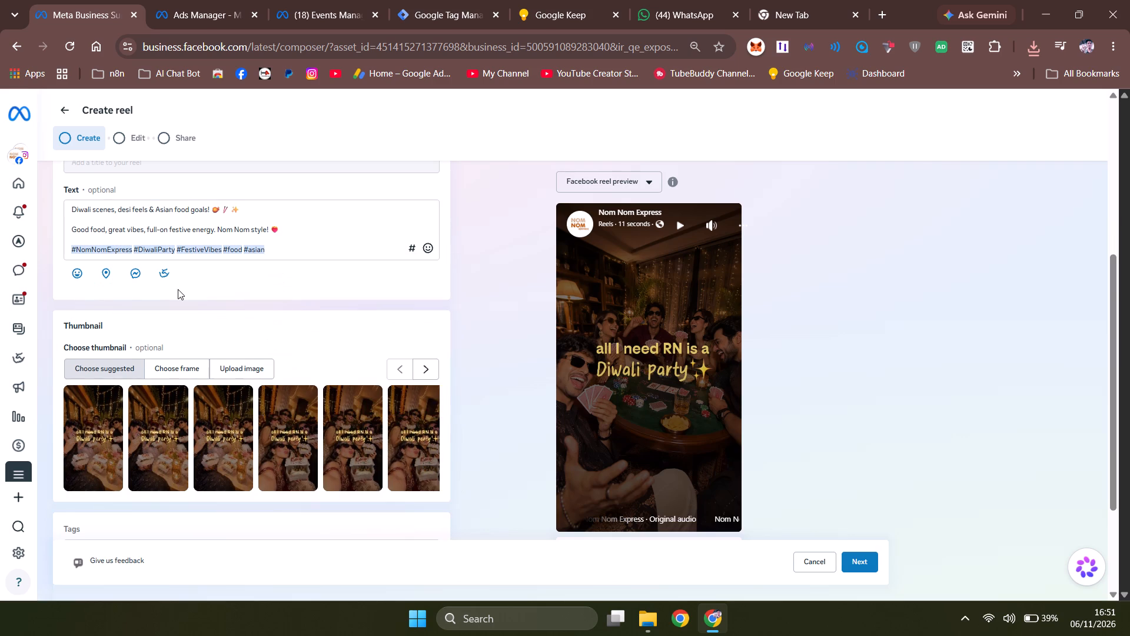
scroll(332, 336, down, 4)
scroll(547, 525, down, 1)
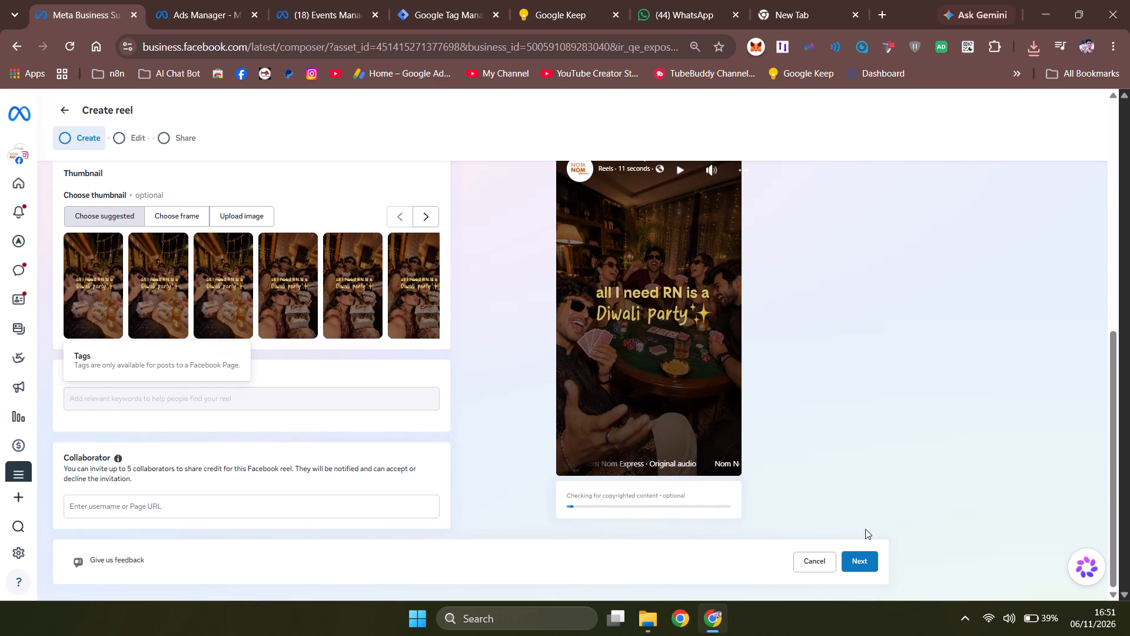
click(869, 564)
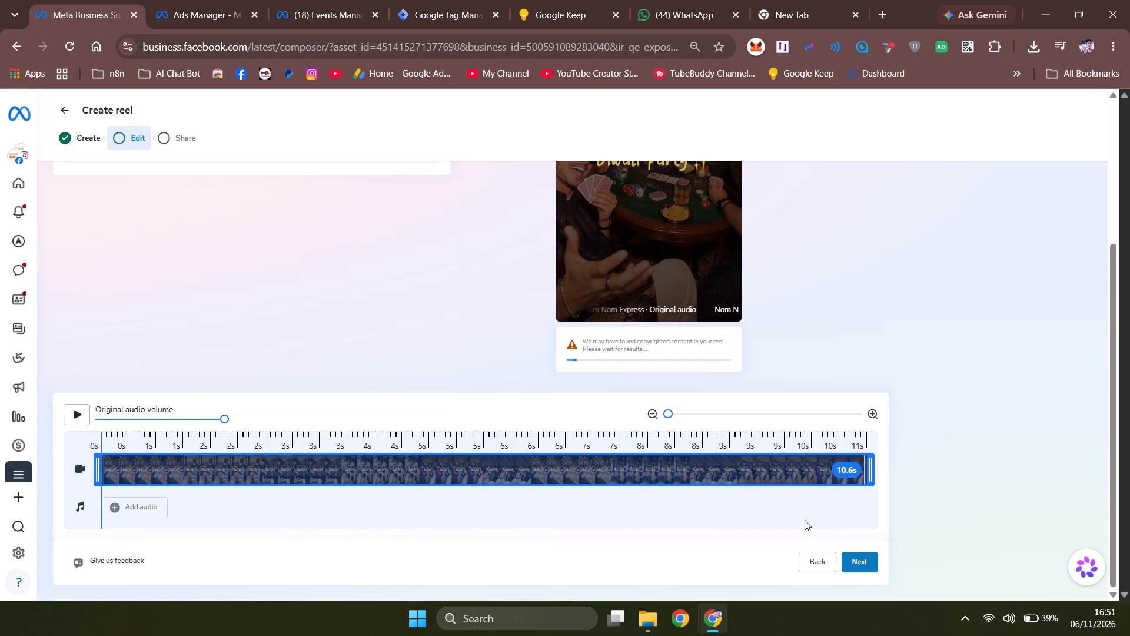
click(866, 564)
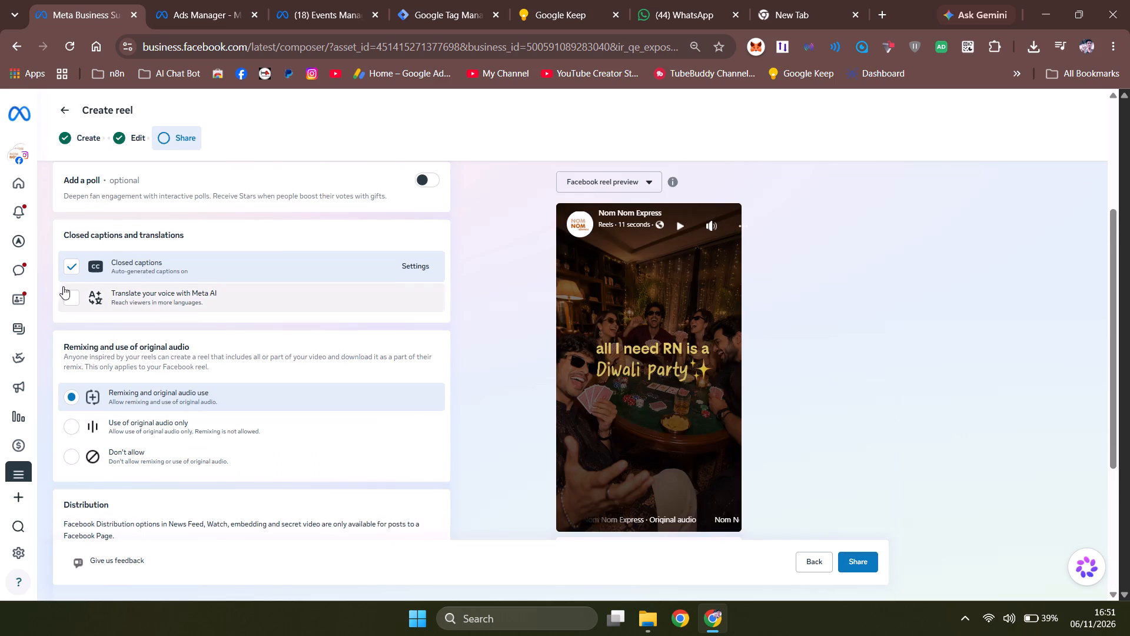
Turn off closed captions for the reel and set remixing and use of original audio to Don't allow.
click(81, 269)
click(94, 452)
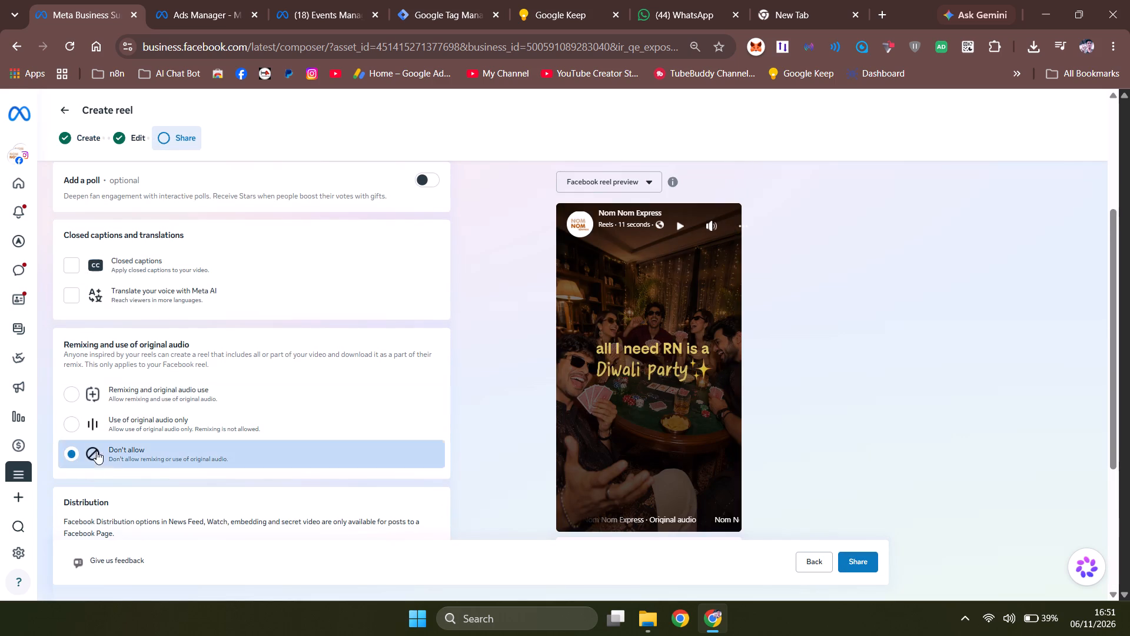
Turn off sharing to the Nom Nom Express Facebook story with the Stop sharing all posts option.
scroll(235, 411, up, 4)
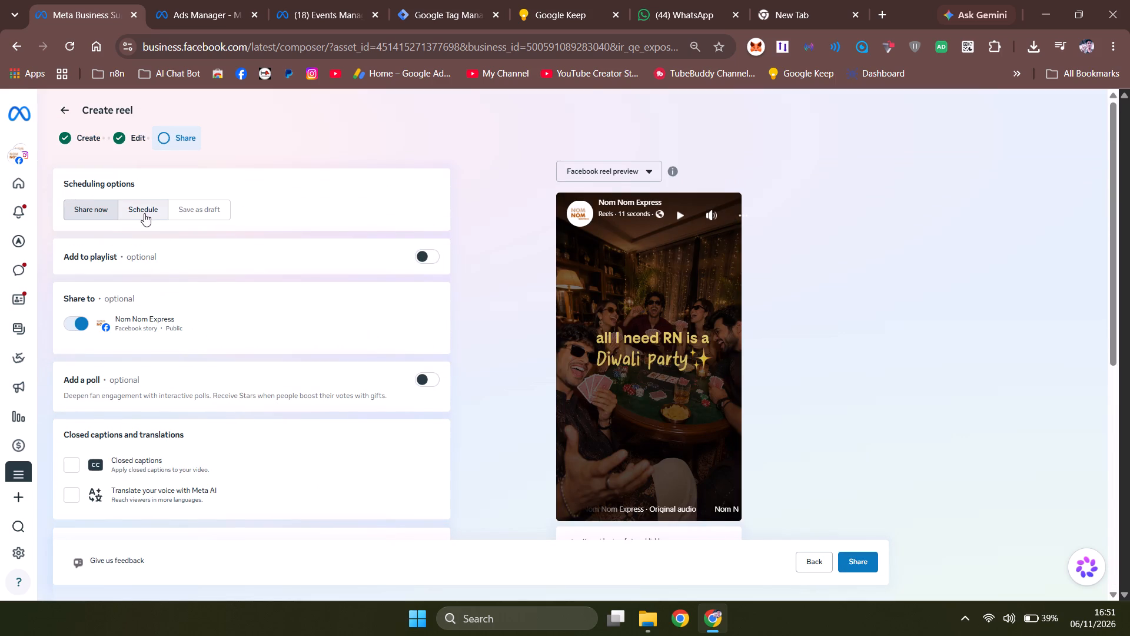
click(78, 322)
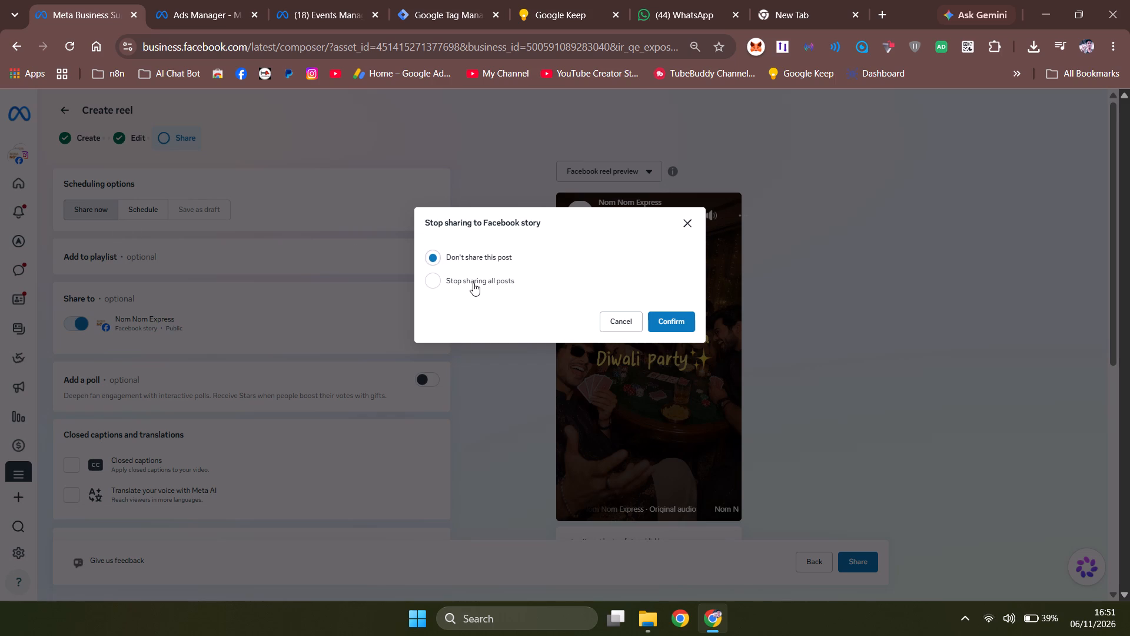
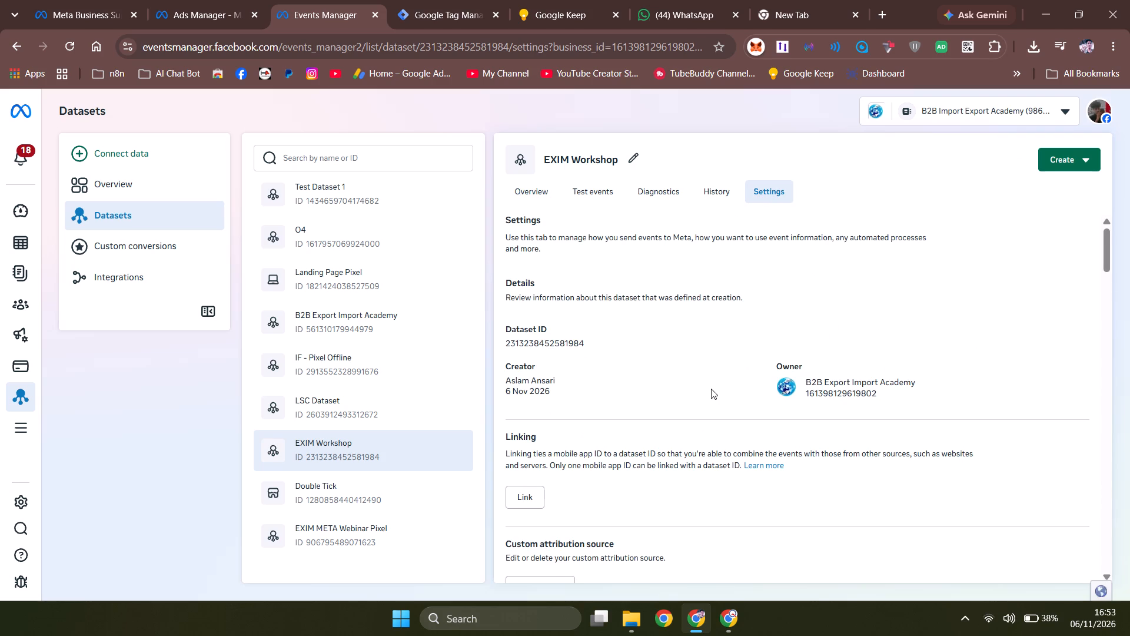
Review the EXIM Workshop dataset's settings, from sharing and pixel options through event setup to the Conversions API section.
scroll(711, 389, down, 5)
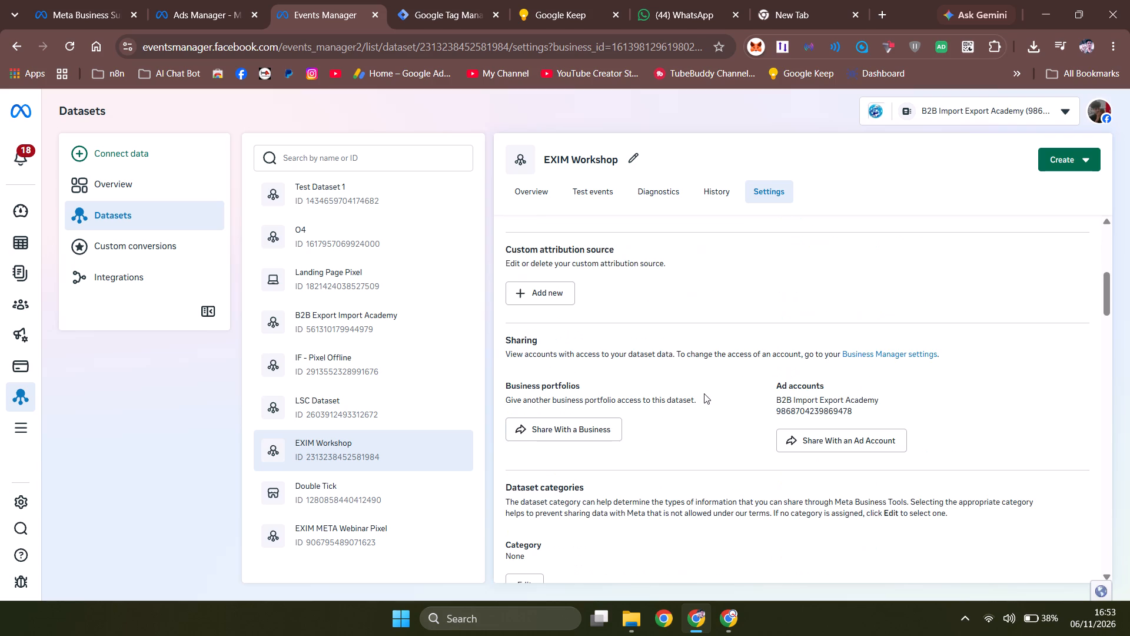
scroll(707, 390, down, 4)
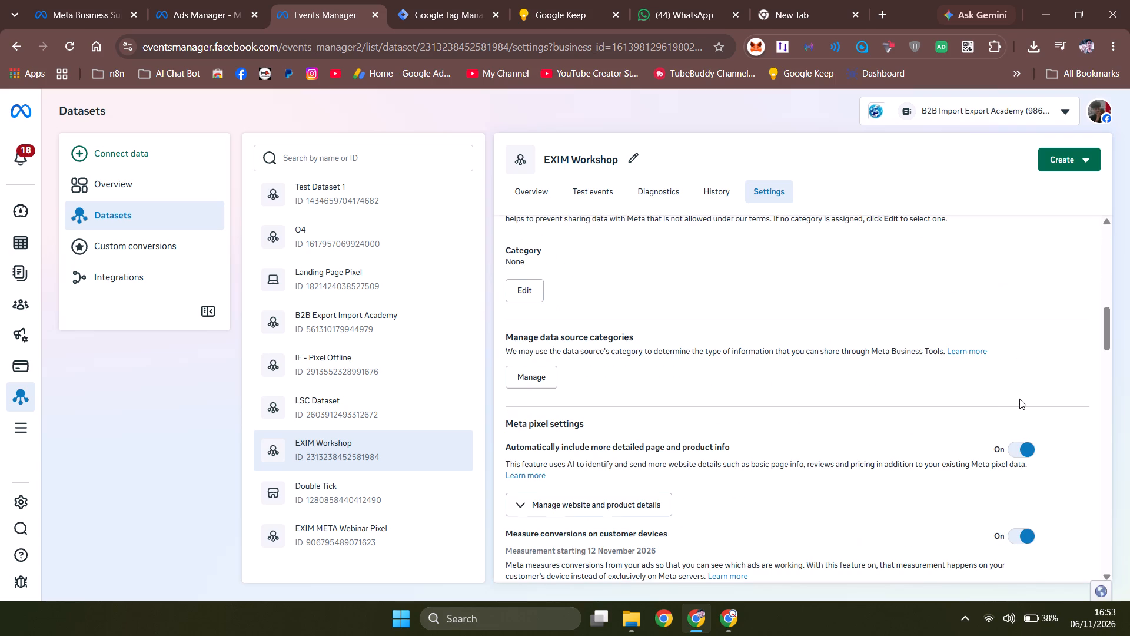
scroll(892, 425, down, 6)
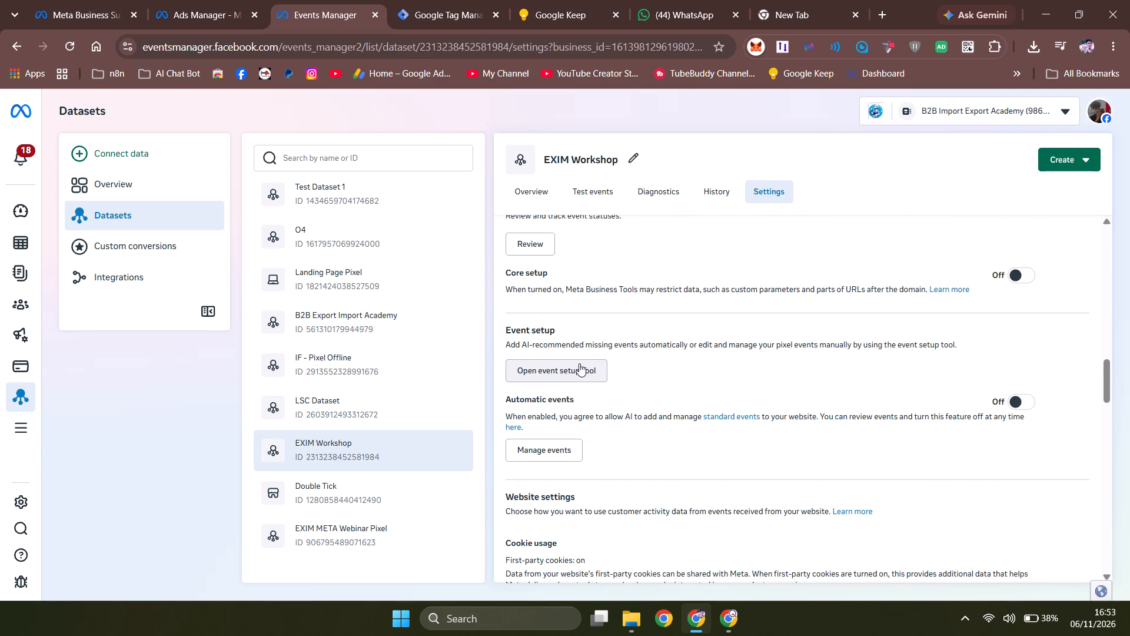
scroll(586, 362, down, 1)
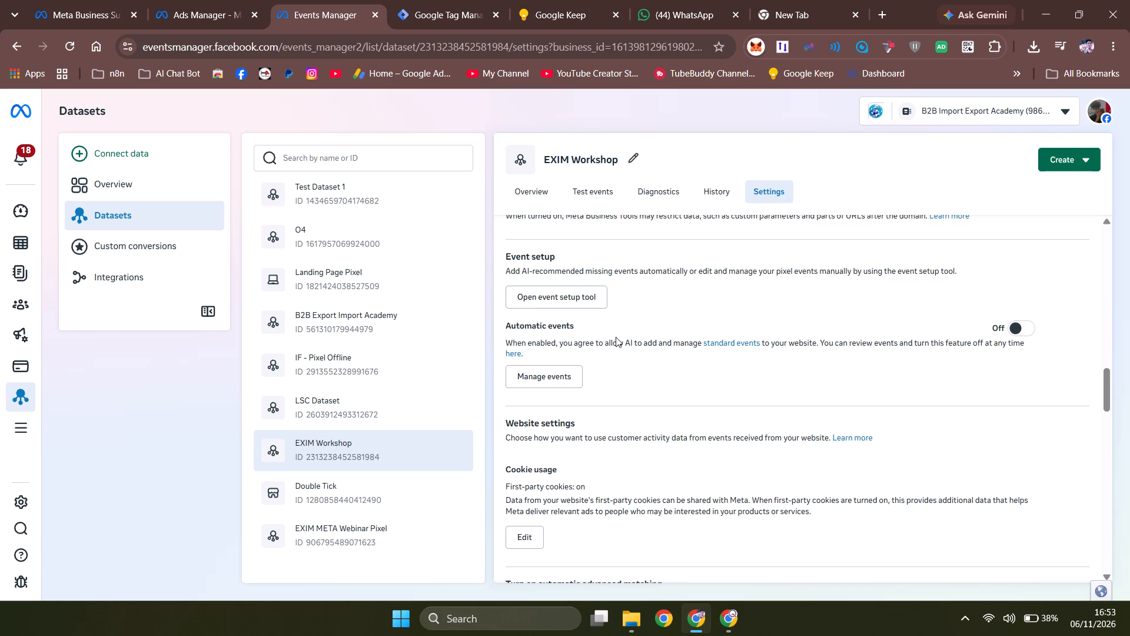
scroll(616, 337, down, 5)
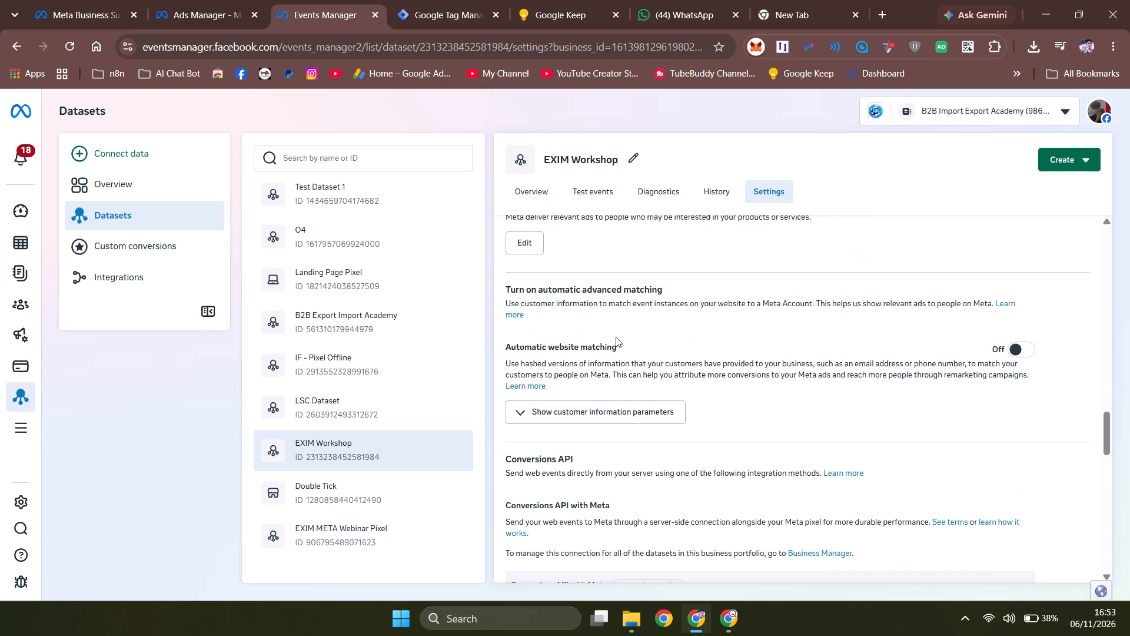
scroll(784, 367, down, 2)
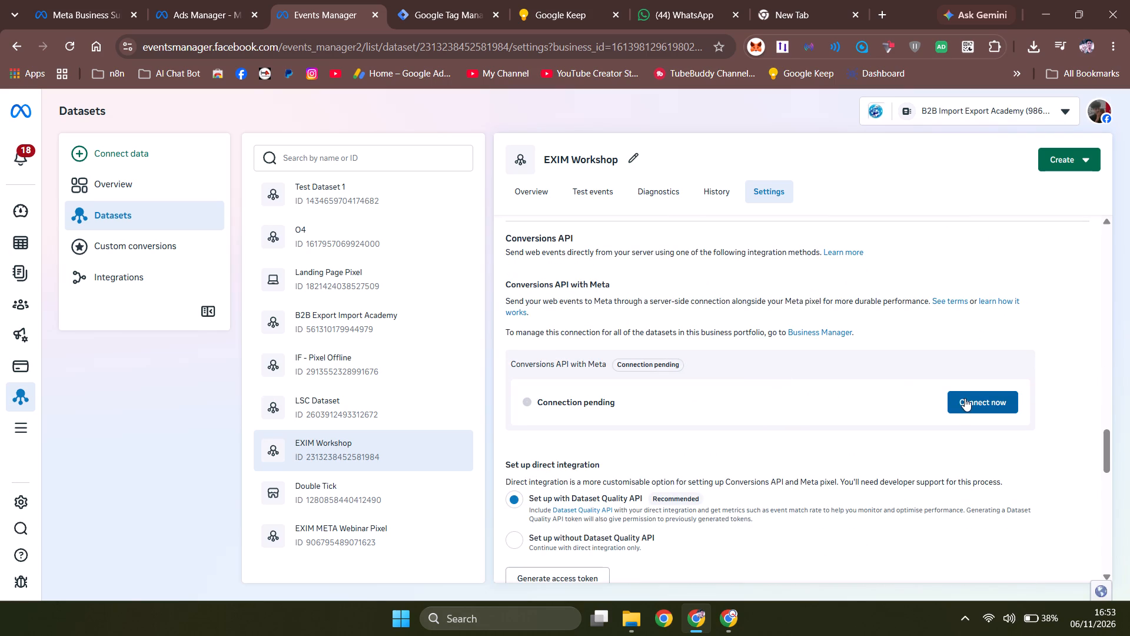
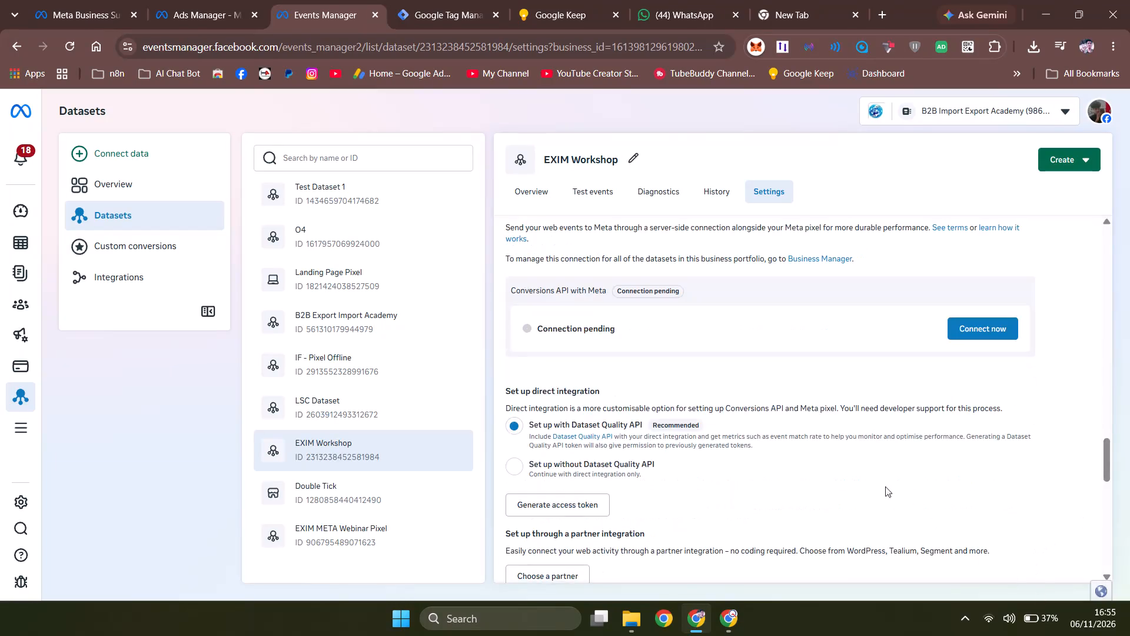
Review the EXIM Workshop dataset's remaining settings, from Conversions API to traffic permissions, and look at the event setup tool's options.
scroll(854, 493, down, 3)
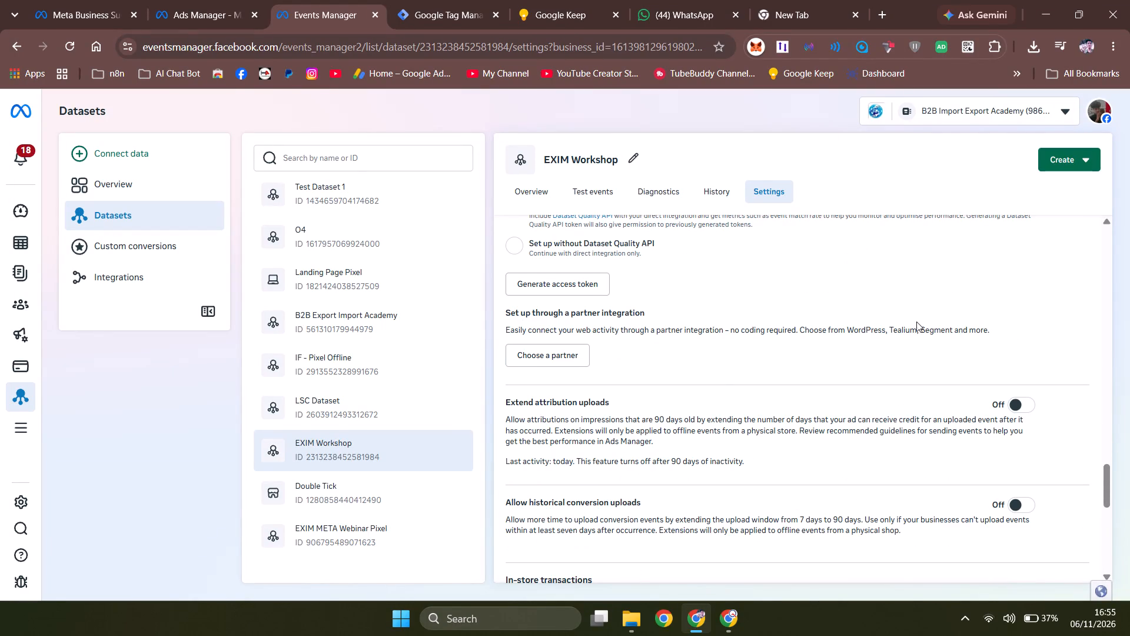
scroll(914, 360, down, 8)
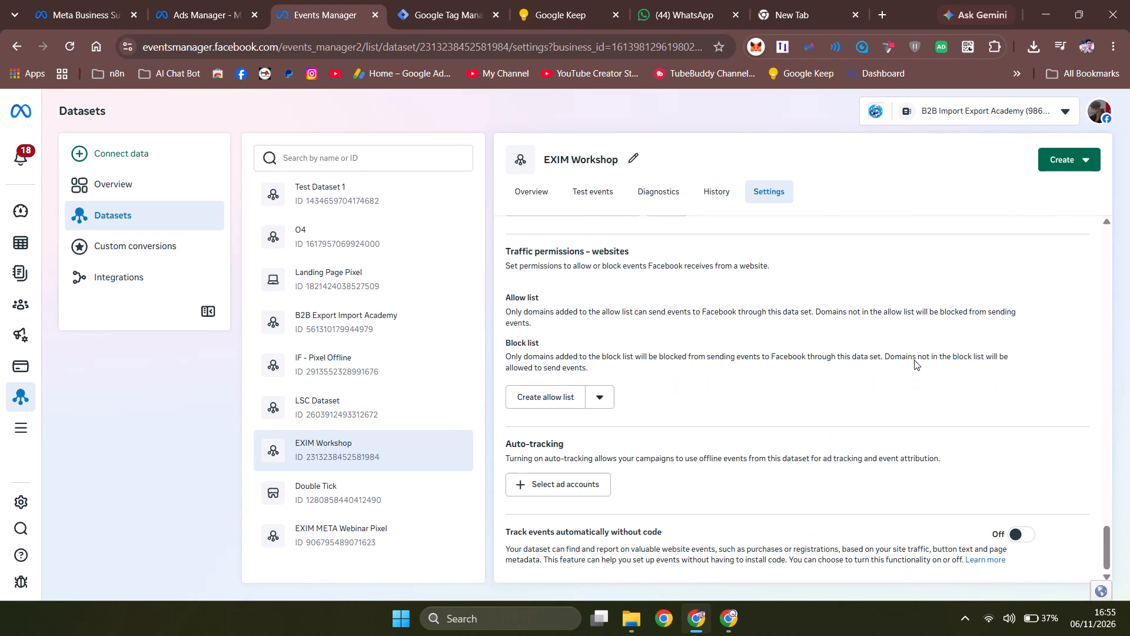
scroll(914, 360, down, 5)
scroll(855, 457, up, 11)
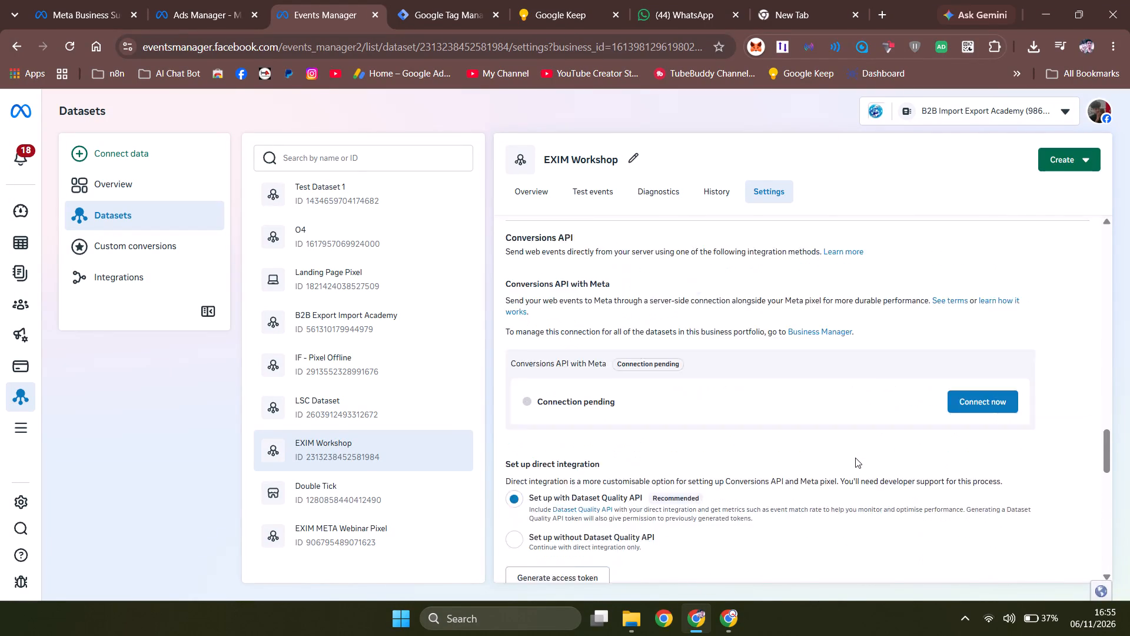
scroll(855, 458, up, 1)
scroll(786, 445, up, 3)
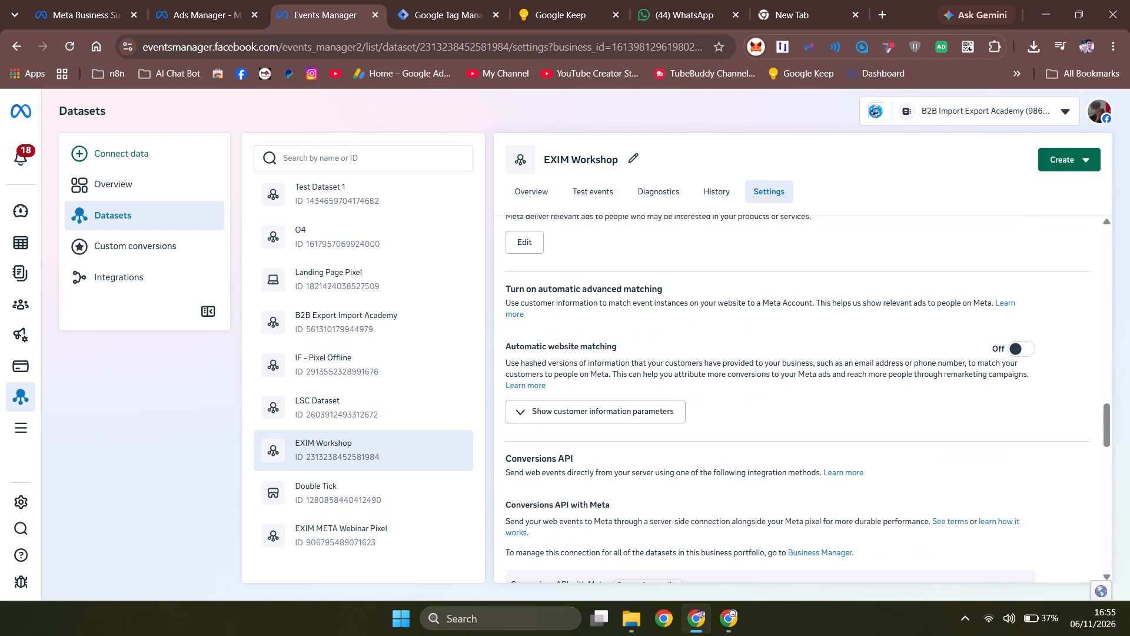
scroll(696, 457, up, 6)
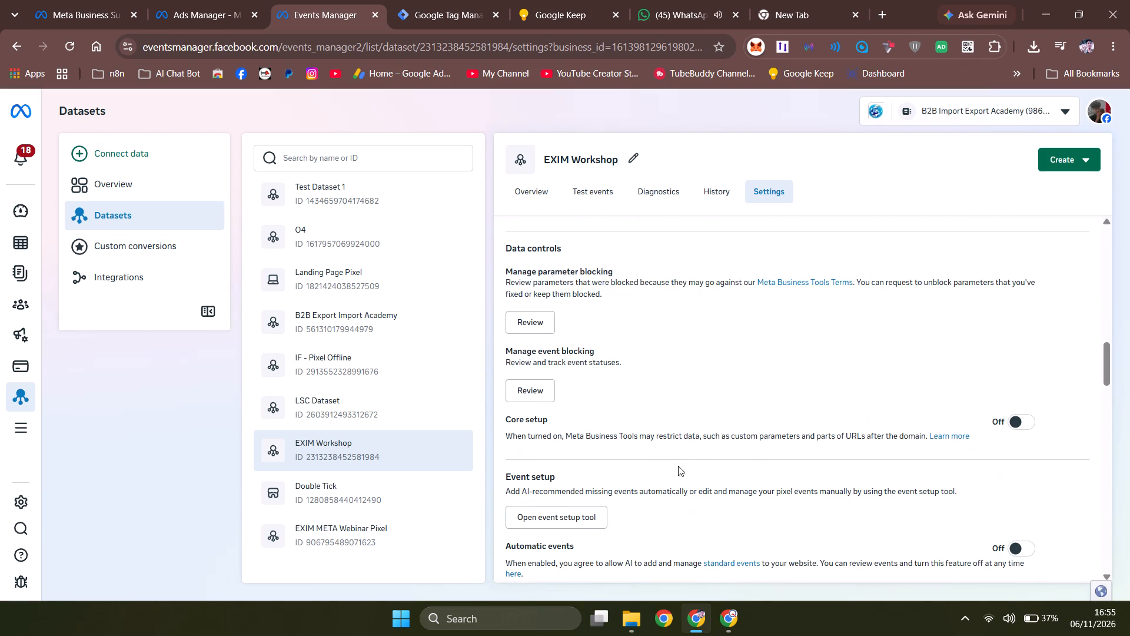
click(576, 520)
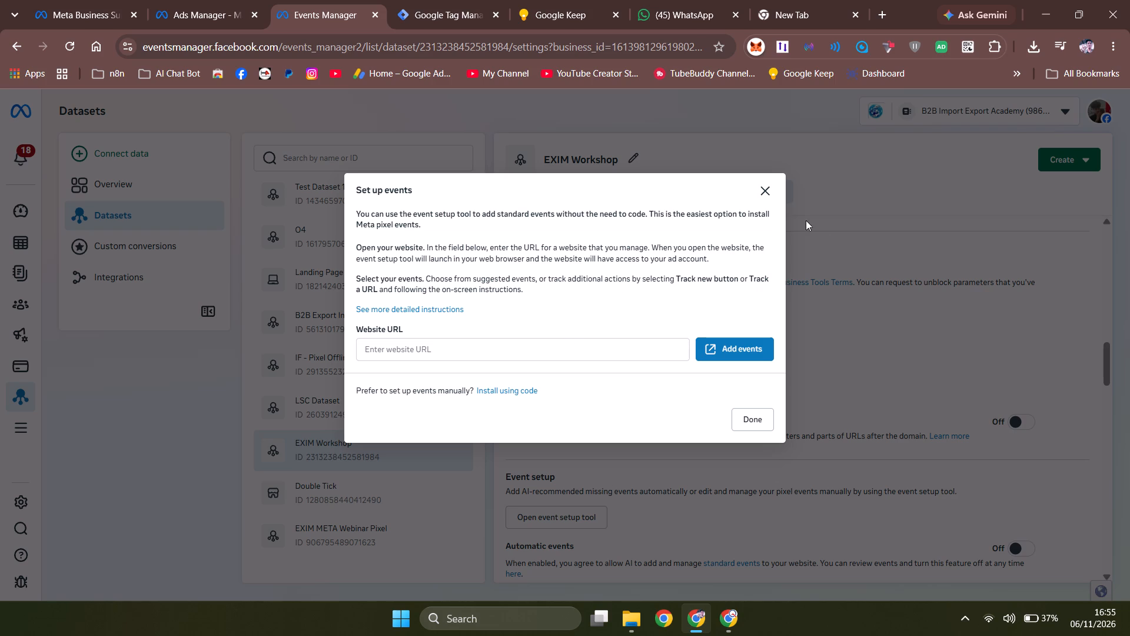
click(759, 188)
Search the EXIM Workshop settings page for "tag" and check its sections down to automatic event tracking.
scroll(772, 288, up, 5)
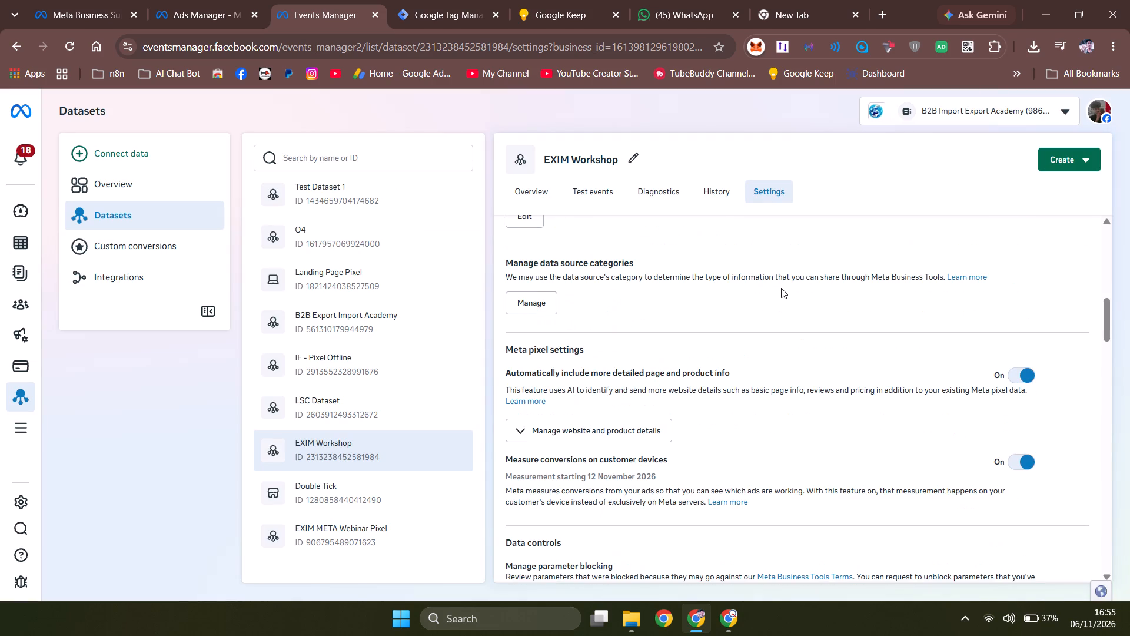
key(ctrl+f)
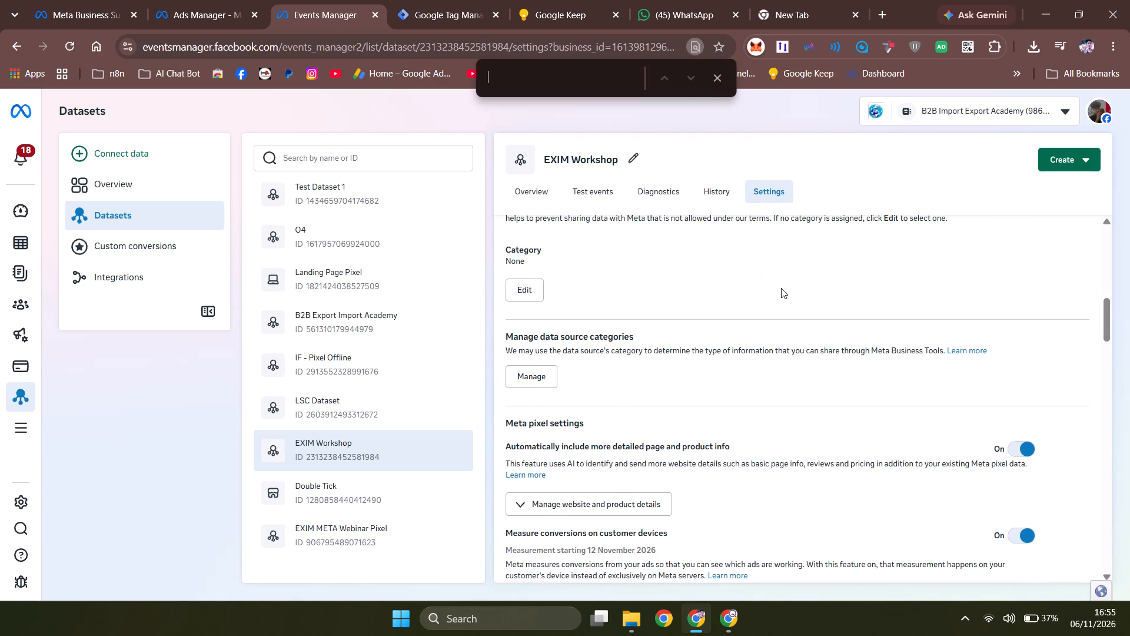
text(tag)
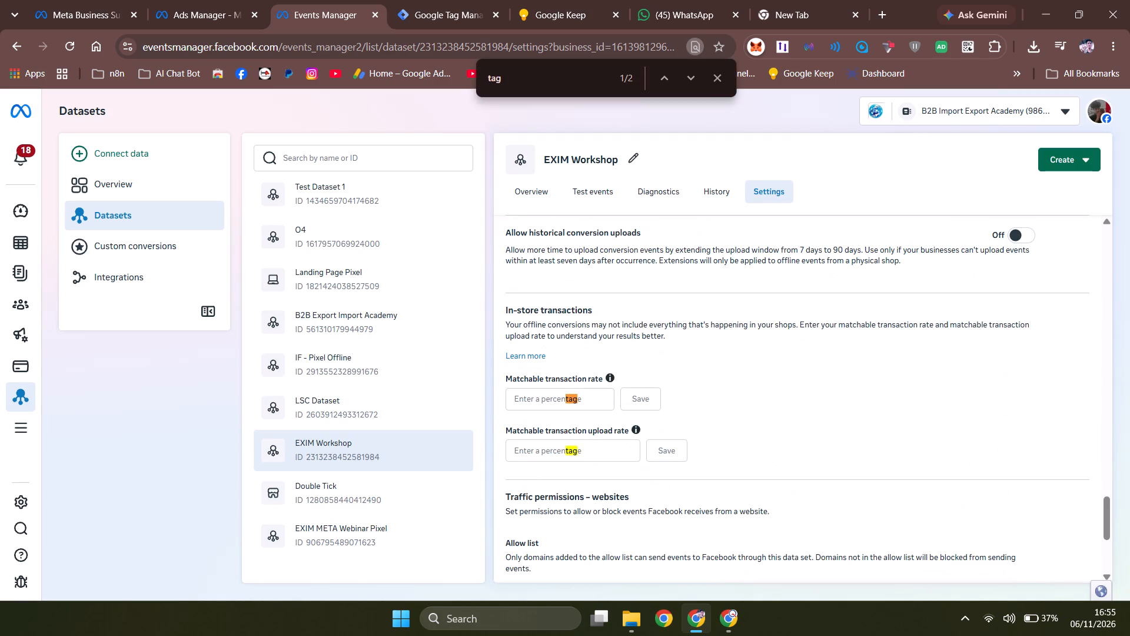
key(Return)
key(Return)
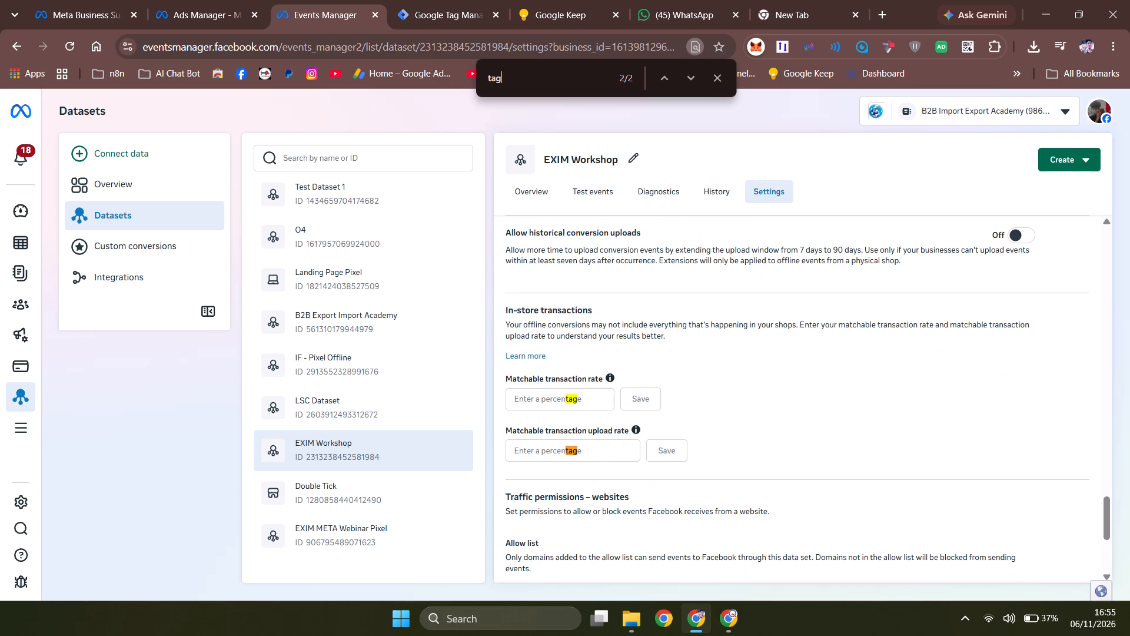
key(Return)
click(719, 81)
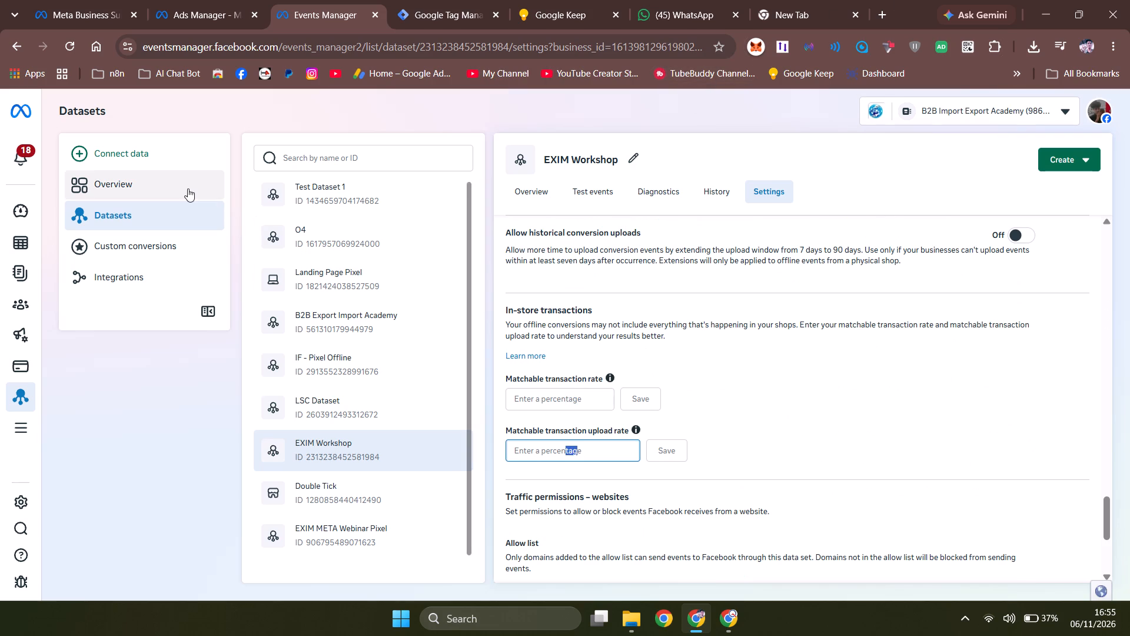
scroll(678, 374, down, 2)
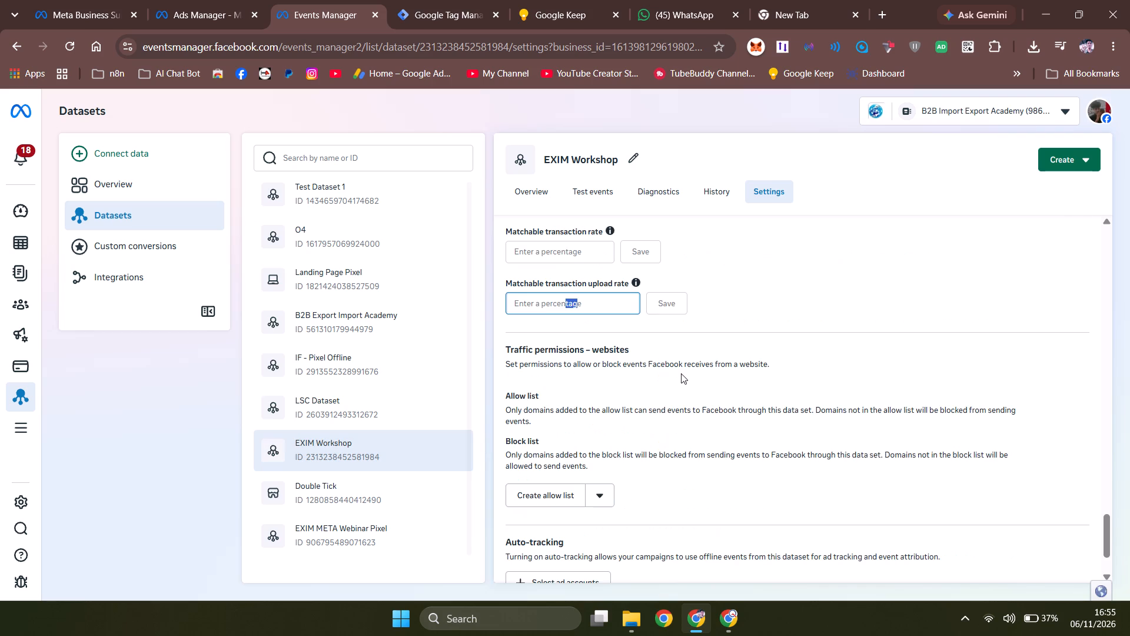
scroll(681, 373, down, 5)
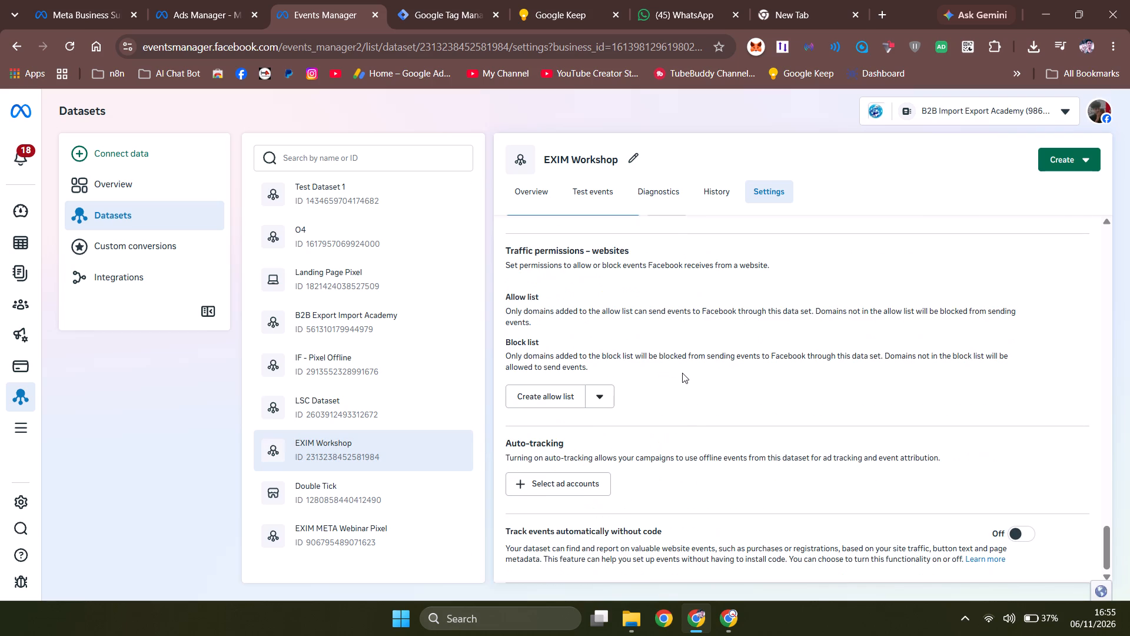
scroll(703, 504, down, 2)
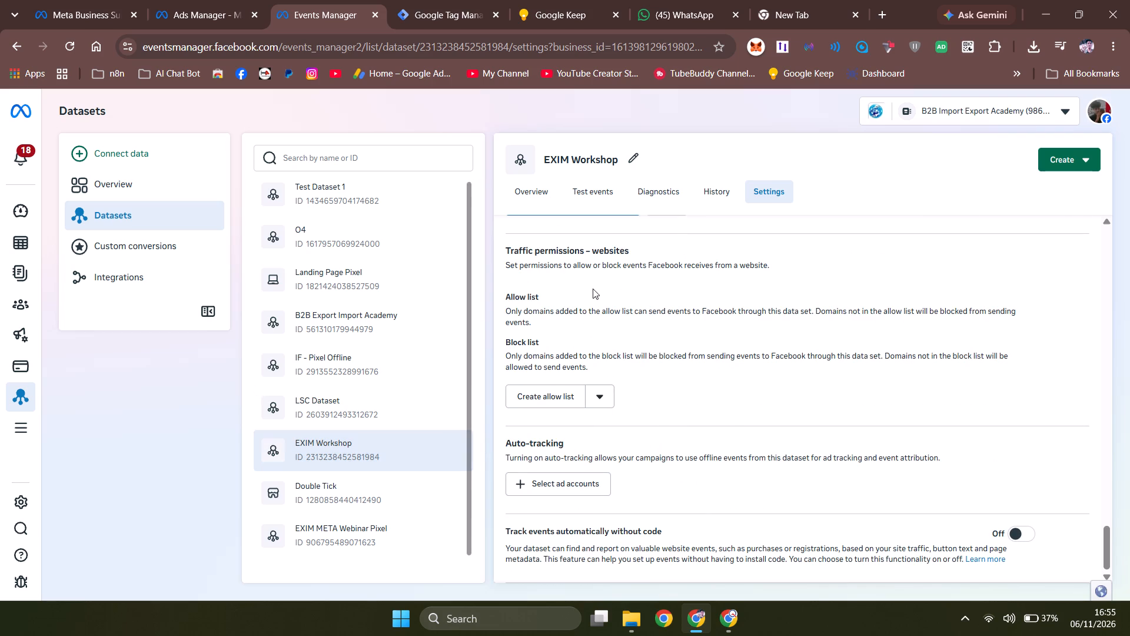
scroll(594, 289, up, 3)
Examine the EXIM Workshop dataset's test instructions for the Website channel, covering both server events and website events.
click(591, 190)
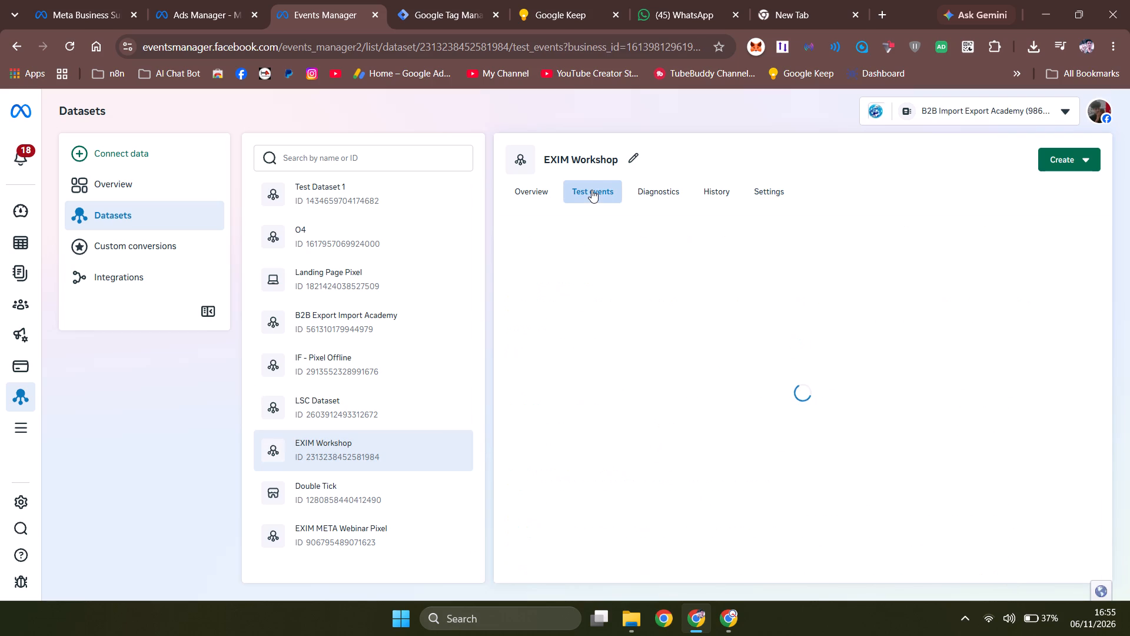
click(580, 331)
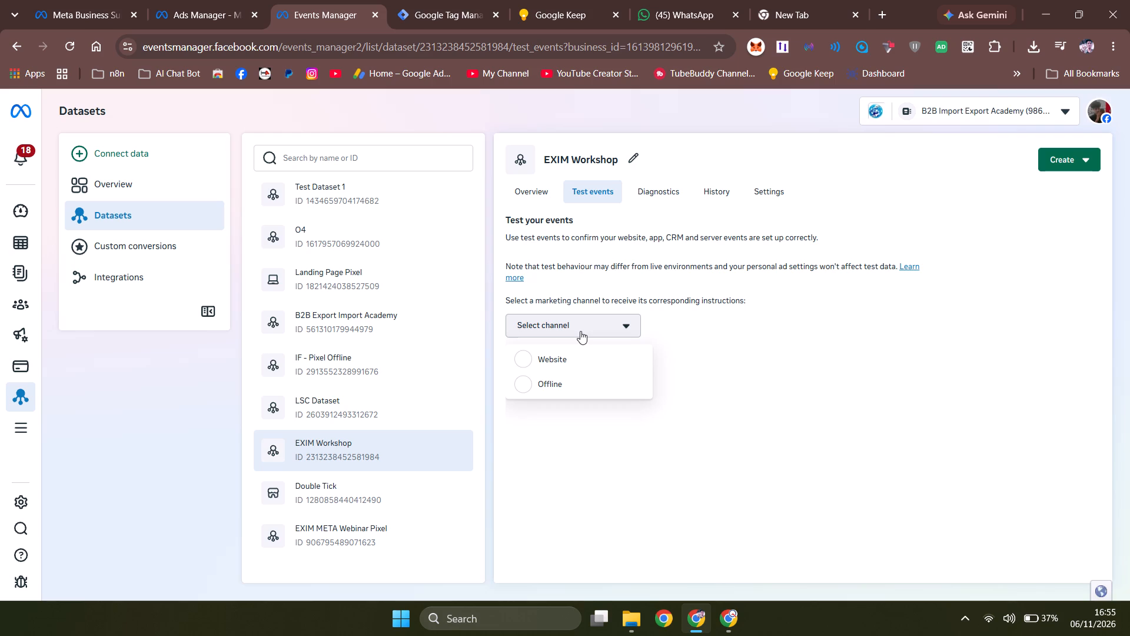
click(569, 362)
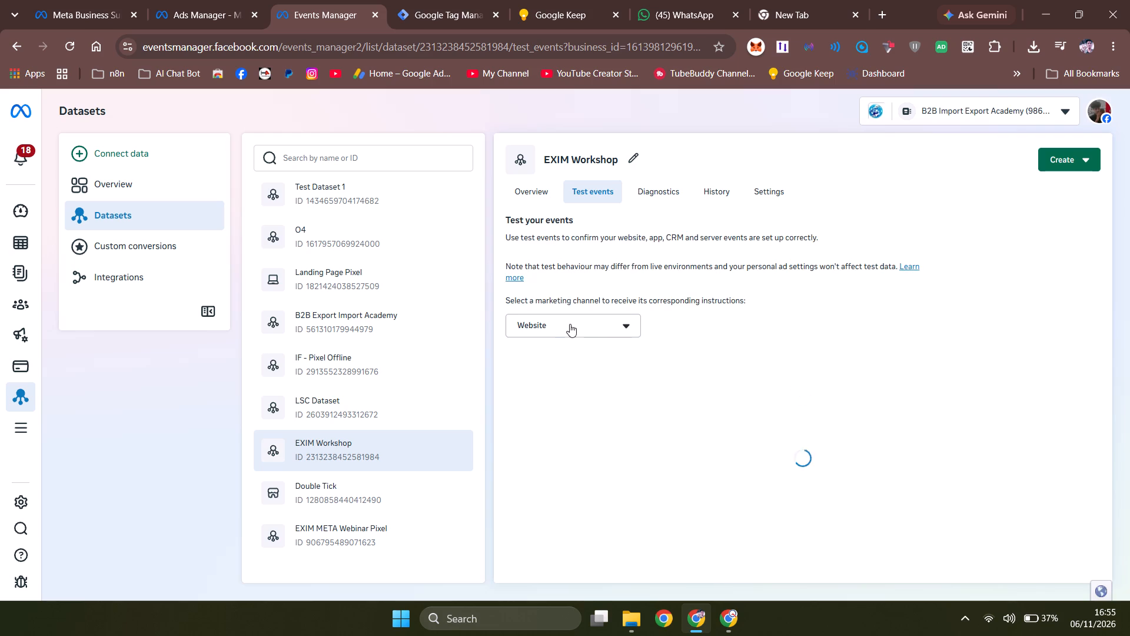
scroll(591, 372, down, 1)
click(729, 388)
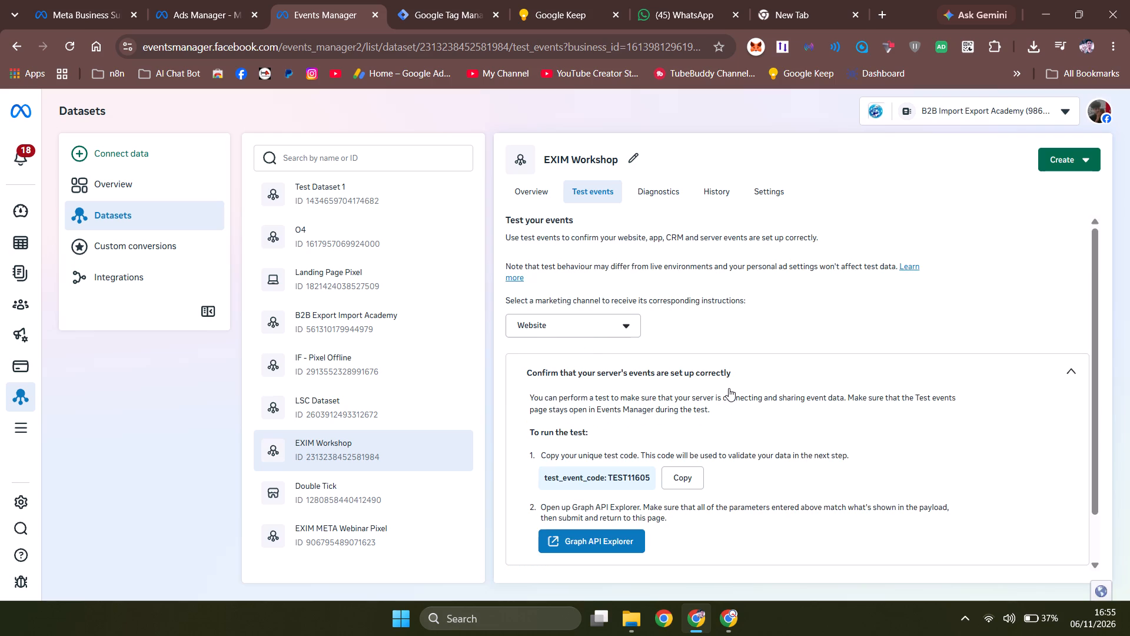
scroll(729, 388, down, 2)
scroll(667, 488, down, 1)
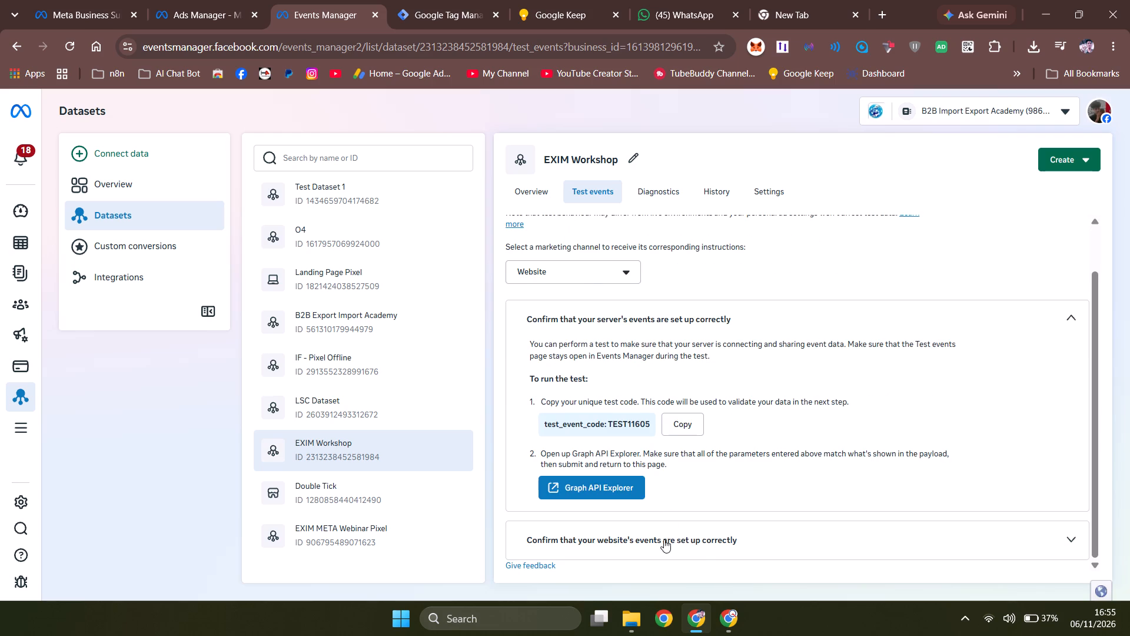
click(664, 539)
scroll(701, 477, down, 4)
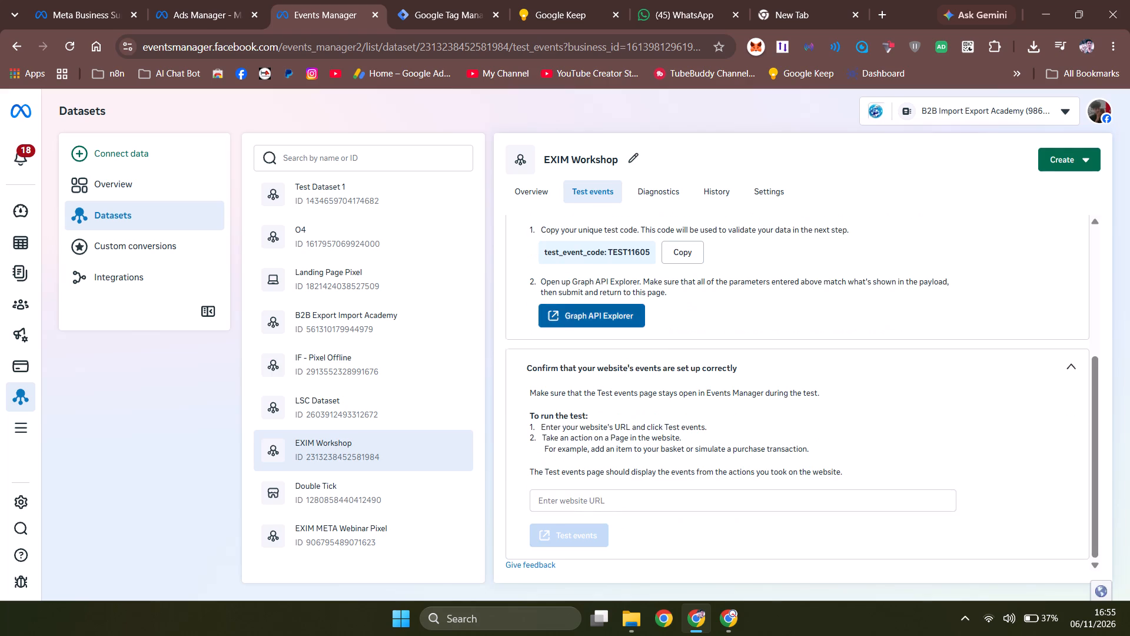
scroll(632, 294, up, 2)
click(666, 186)
Start the Meta pixel setup from the EXIM Workshop dataset's overview, using the automatic Google Tag Manager method.
click(537, 198)
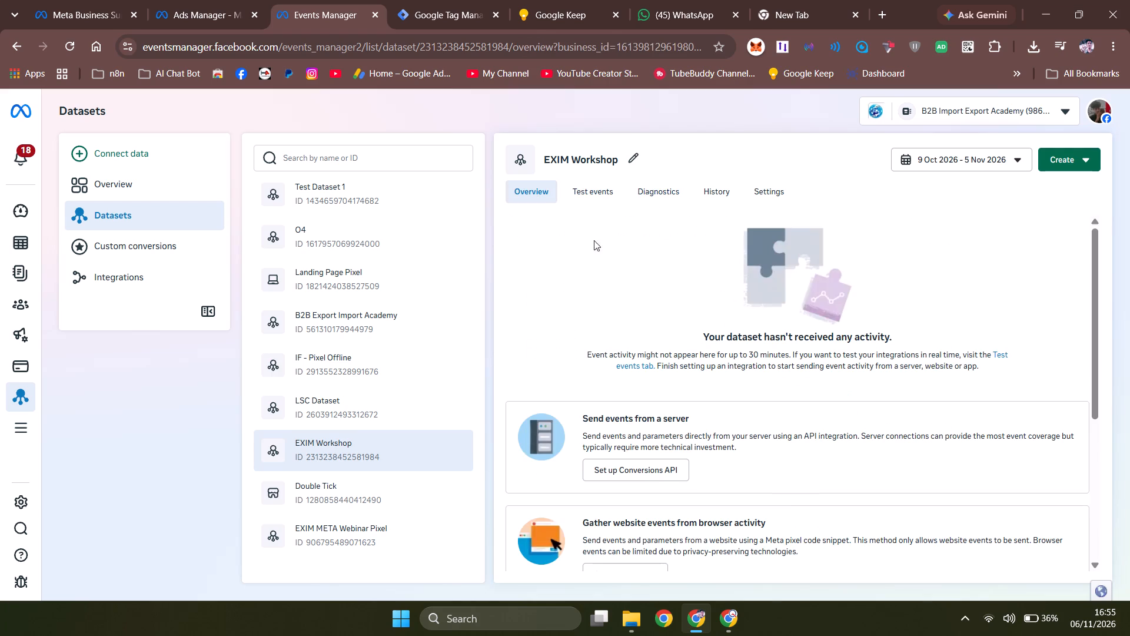
scroll(778, 455, down, 2)
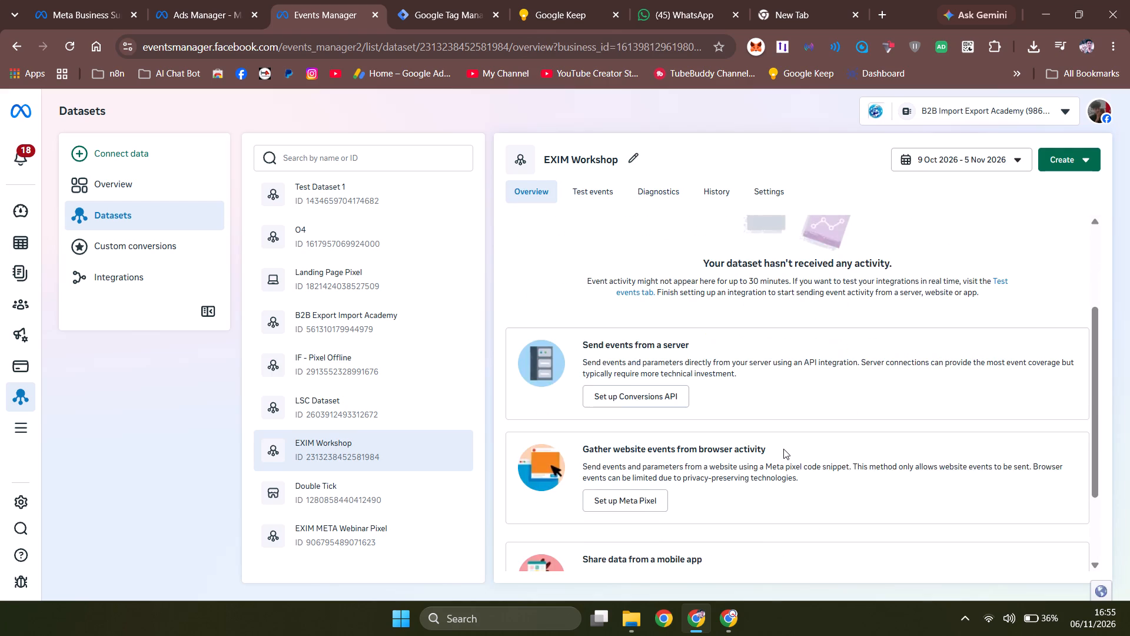
click(639, 421)
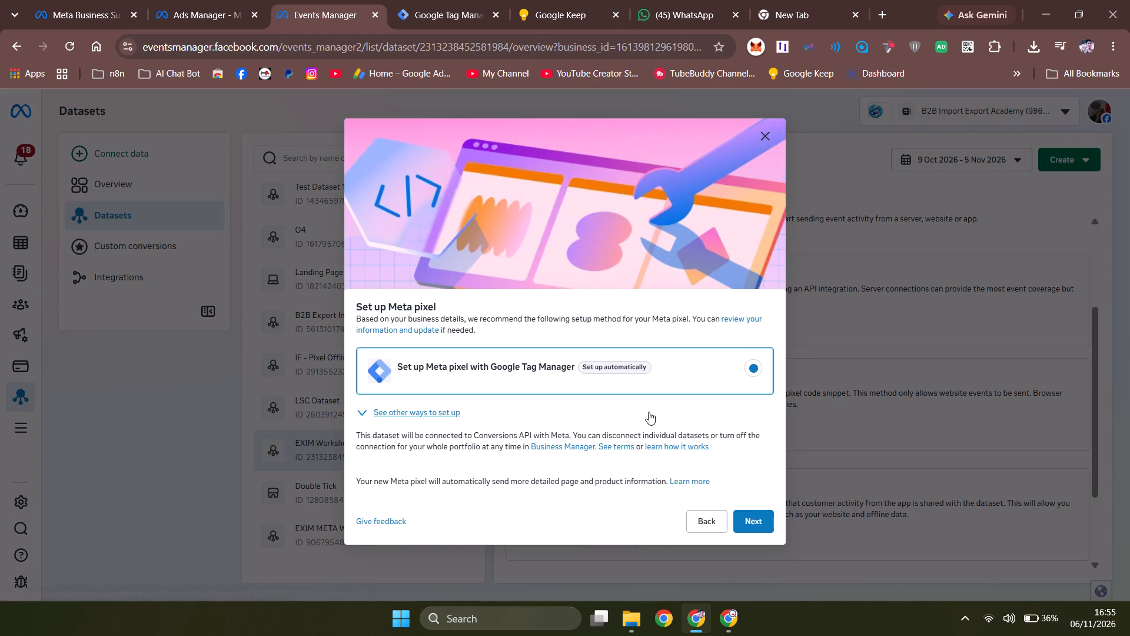
click(760, 521)
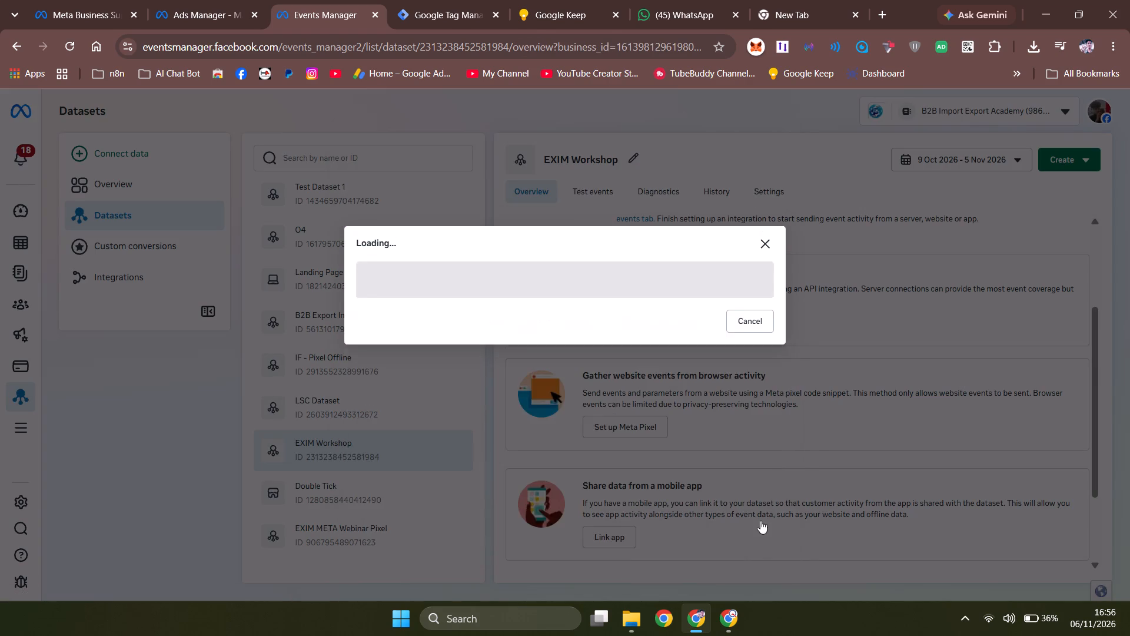
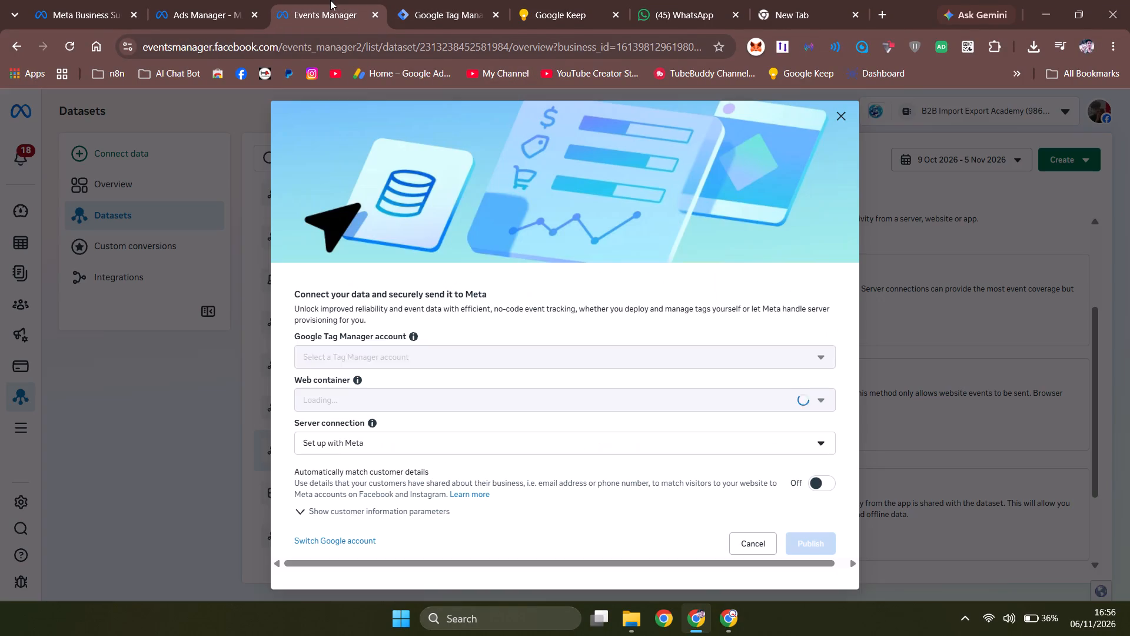
click(457, 405)
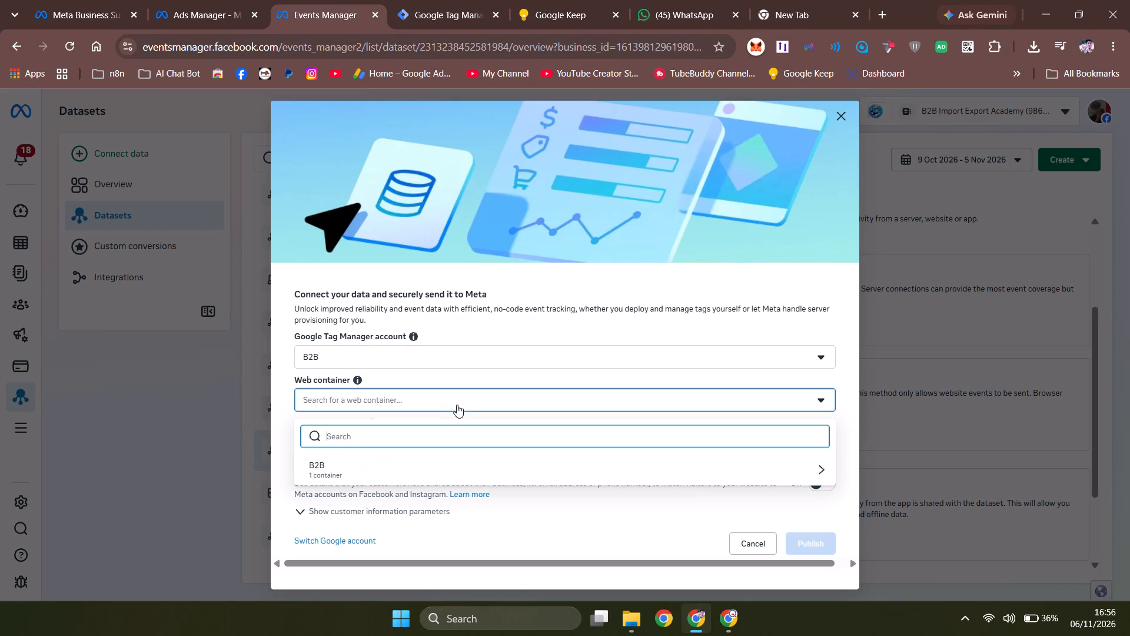
click(345, 465)
click(415, 498)
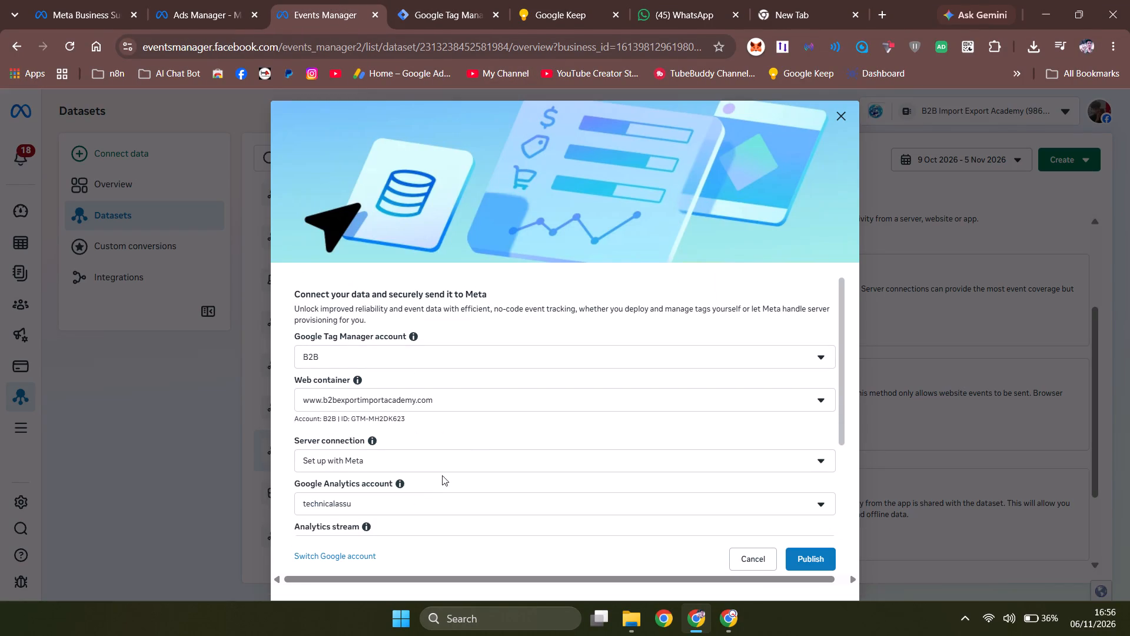
Choose the technicalassu Google Analytics account and its Technical Assu stream, keeping the server connection as Set up with Meta.
scroll(430, 489, down, 1)
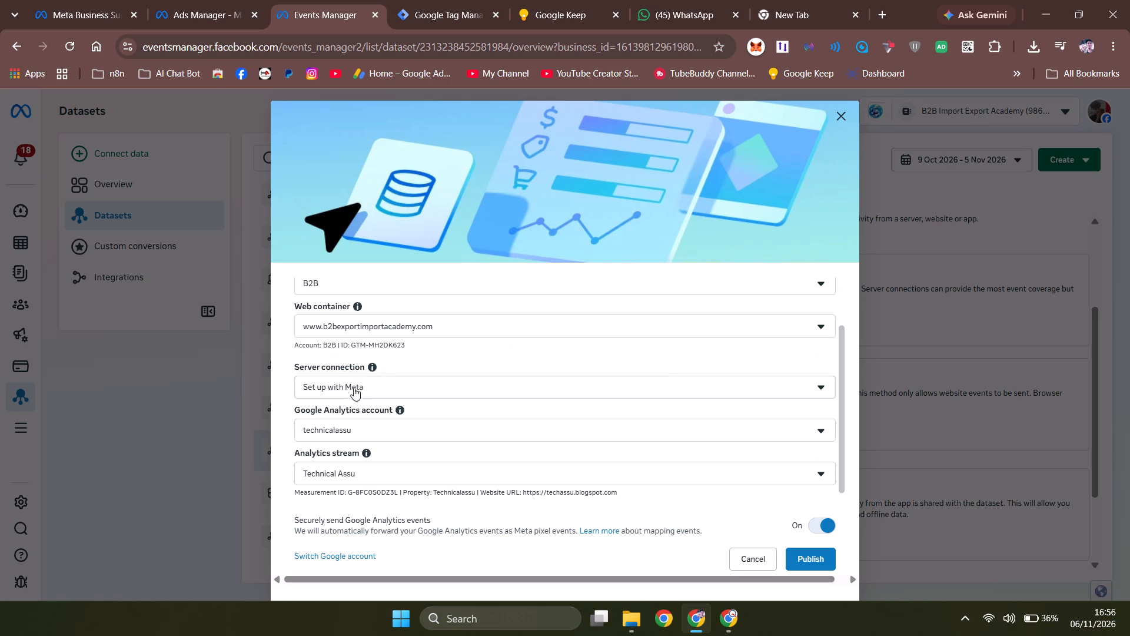
click(368, 387)
click(378, 385)
click(348, 433)
click(348, 463)
click(379, 476)
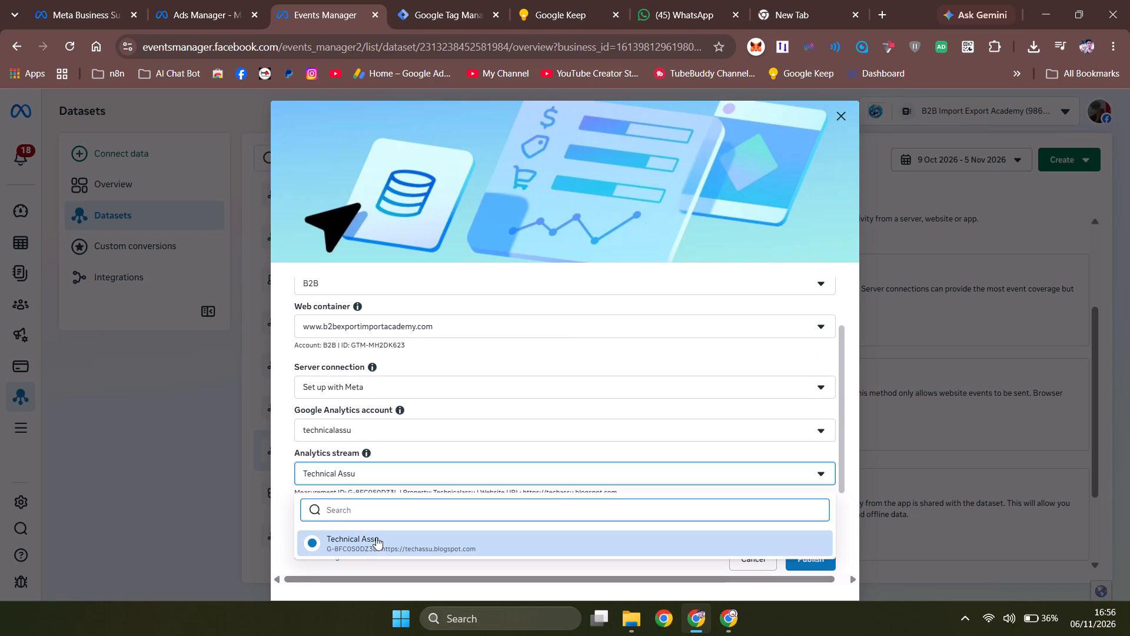
click(373, 545)
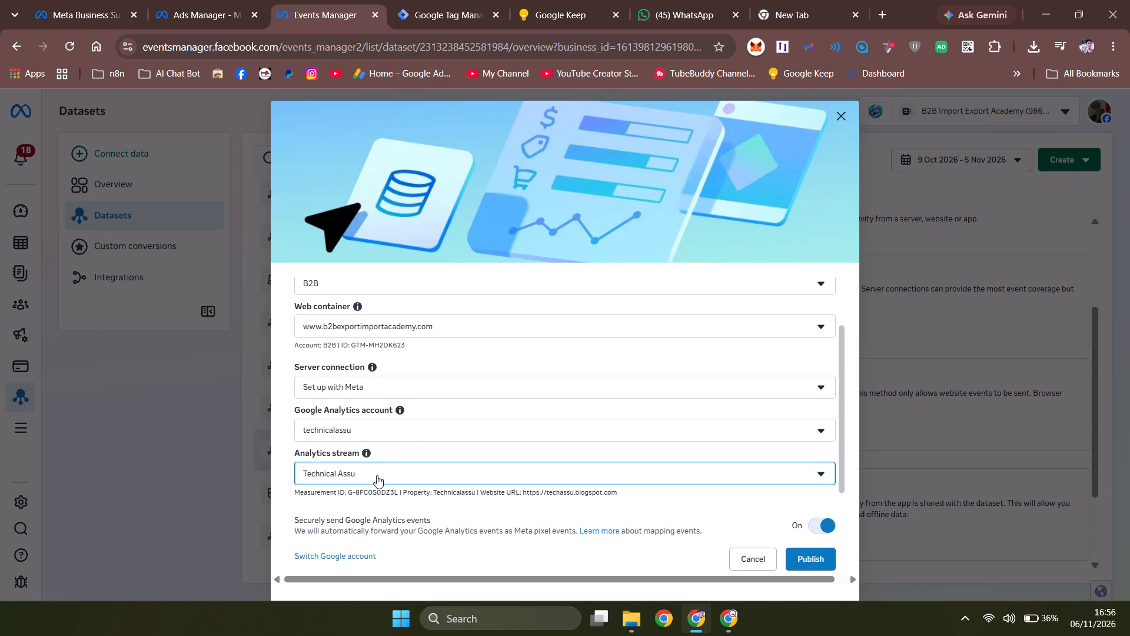
click(403, 433)
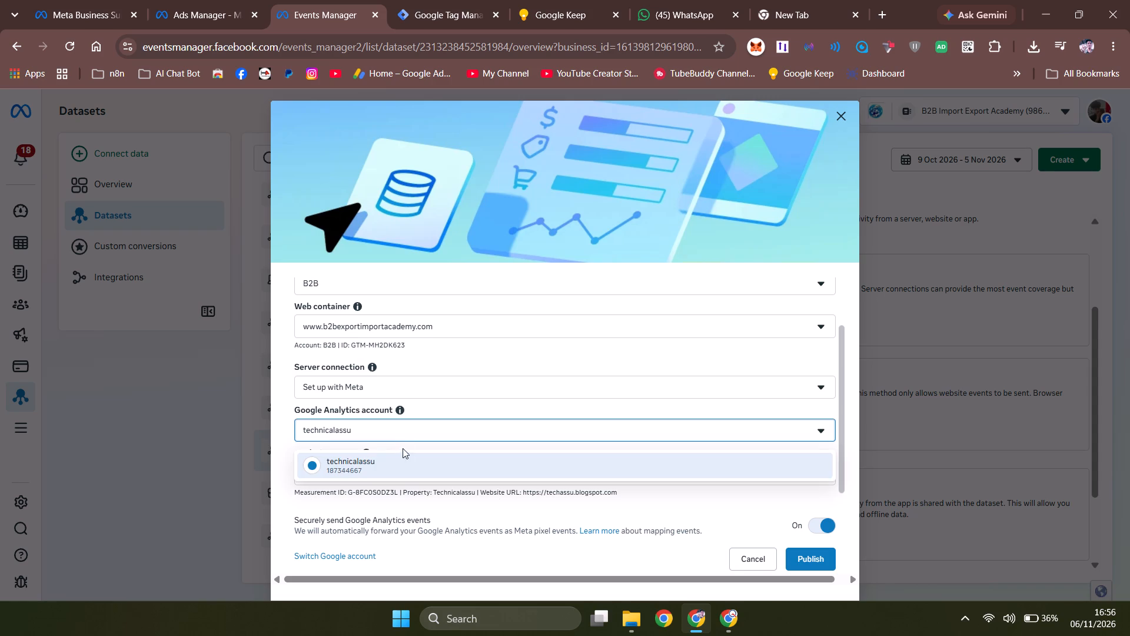
click(407, 463)
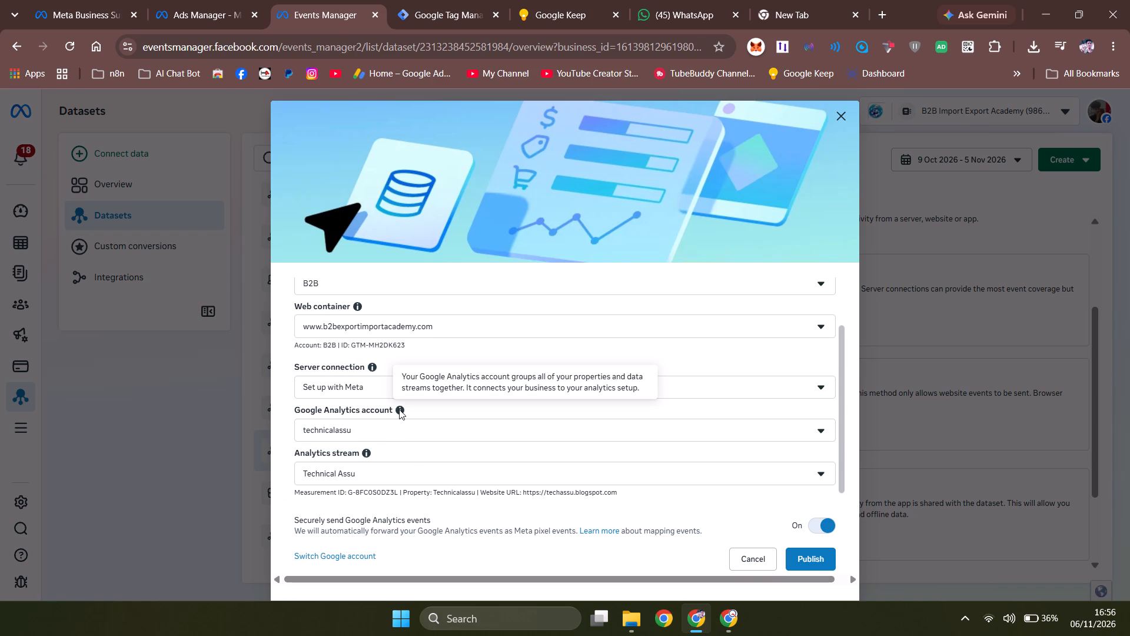
Turn on automatic matching of customer details and publish the Google Tag Manager connection.
scroll(624, 517, down, 1)
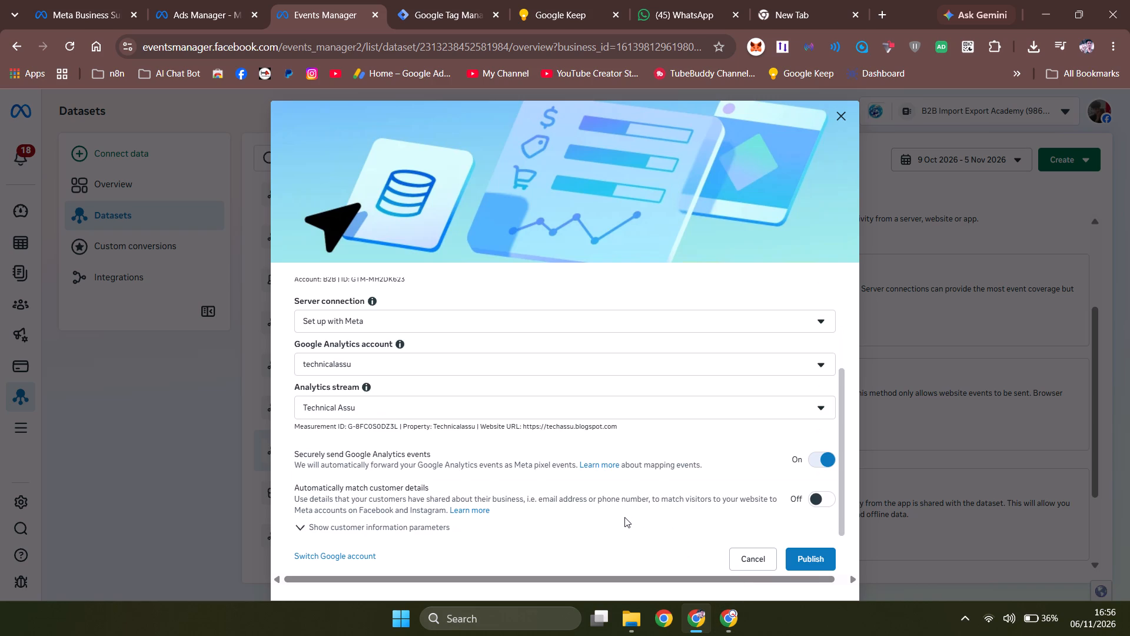
scroll(695, 487, down, 1)
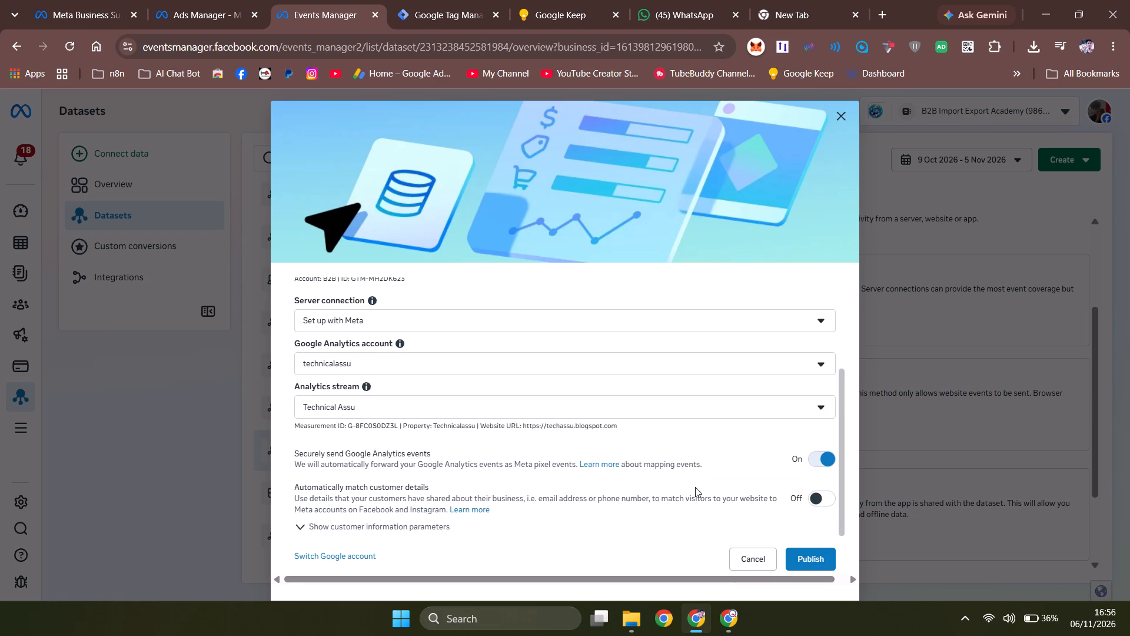
click(823, 502)
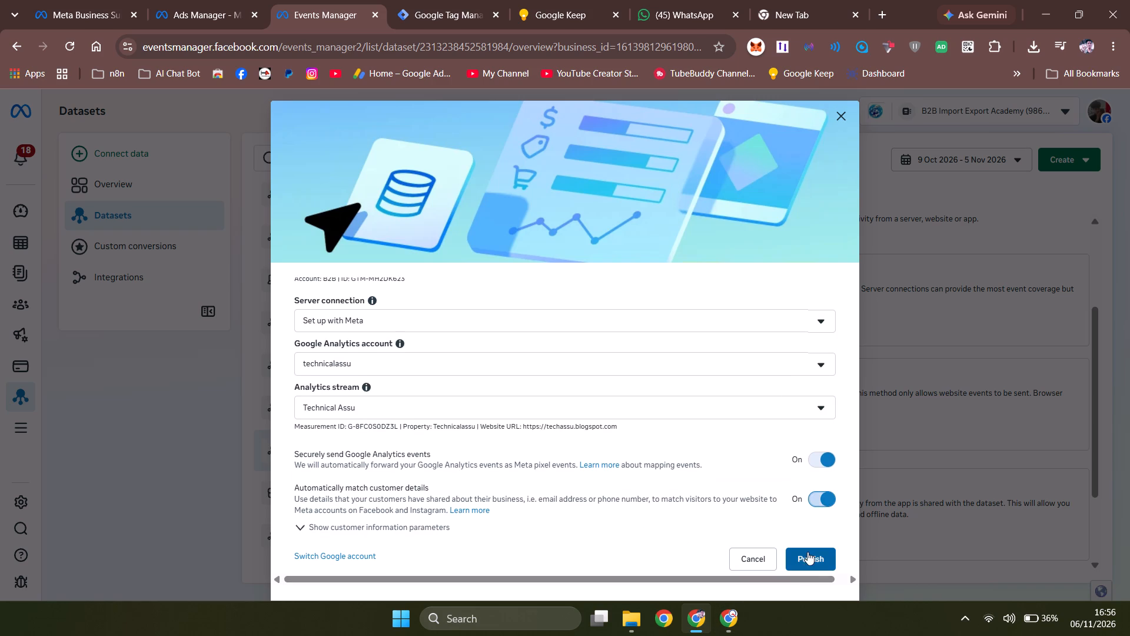
click(810, 548)
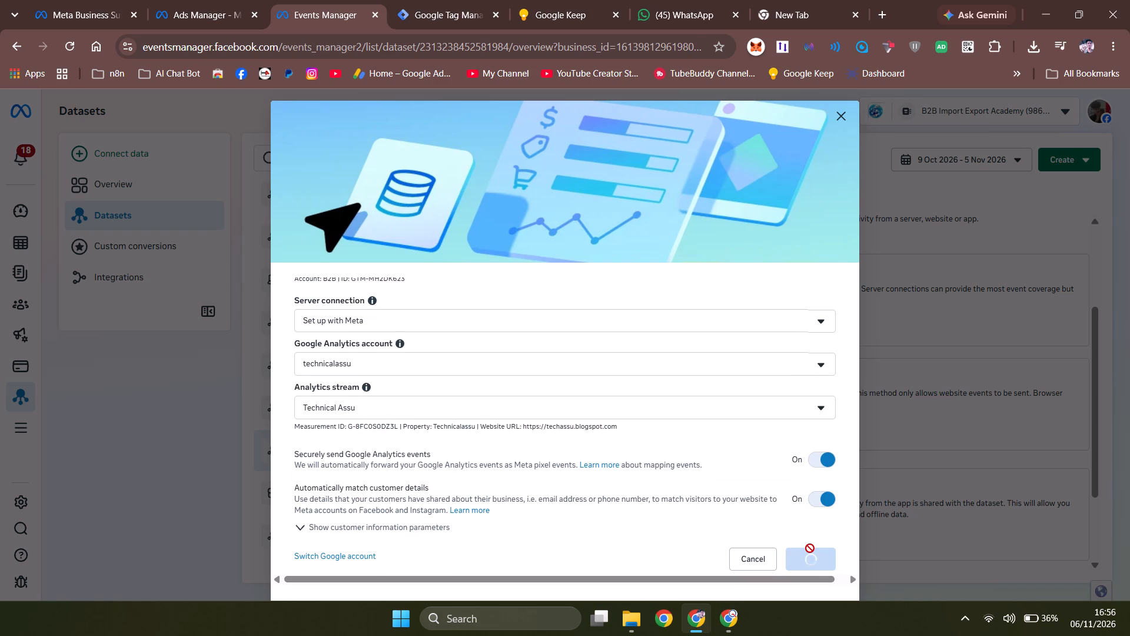
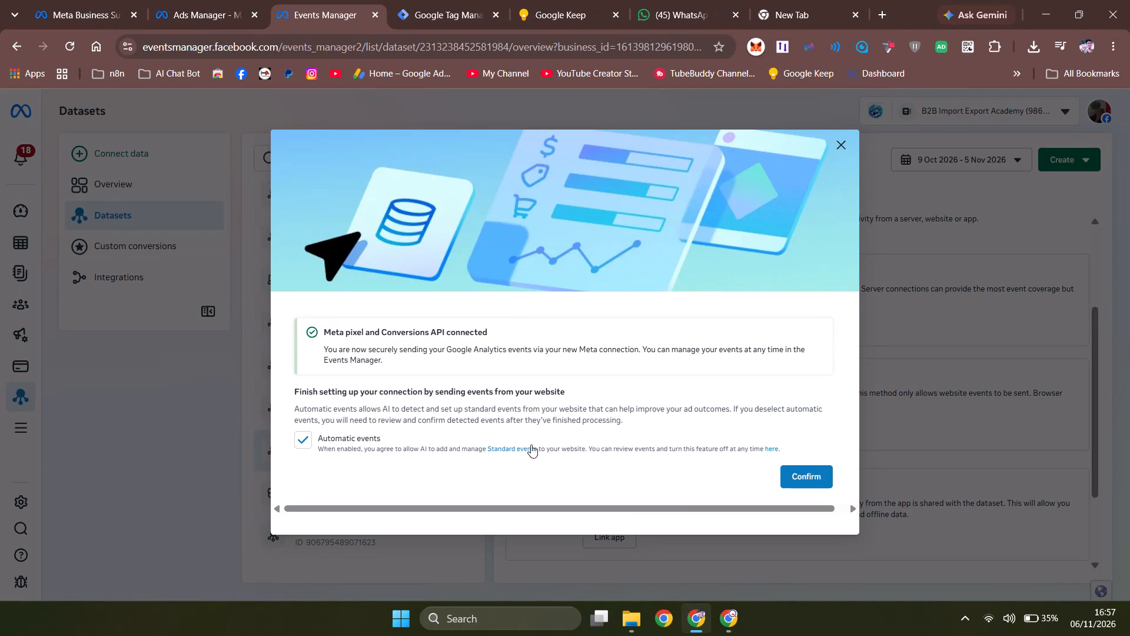
Finish the Meta pixel connection with Automatic events enabled, and open the list of events added automatically to review it.
click(807, 476)
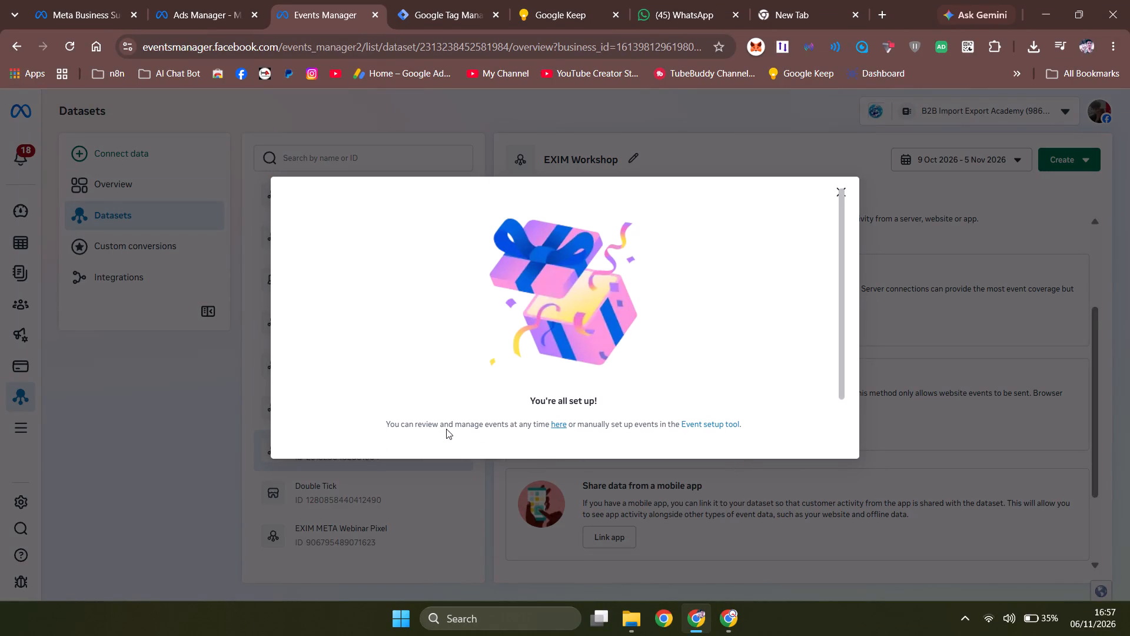
click(559, 422)
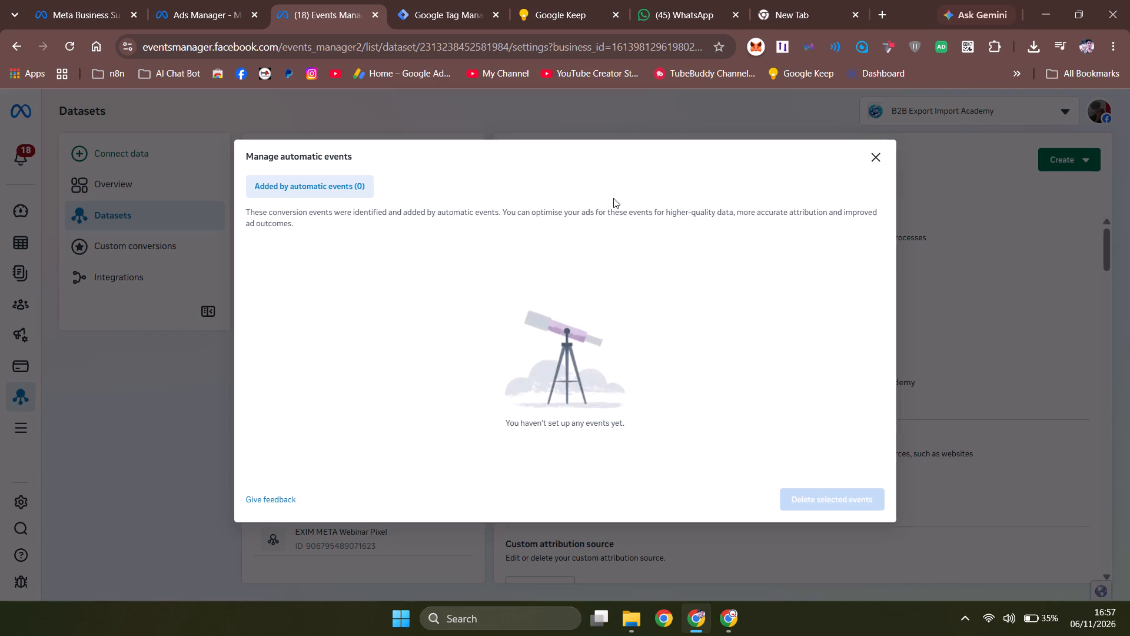
click(871, 158)
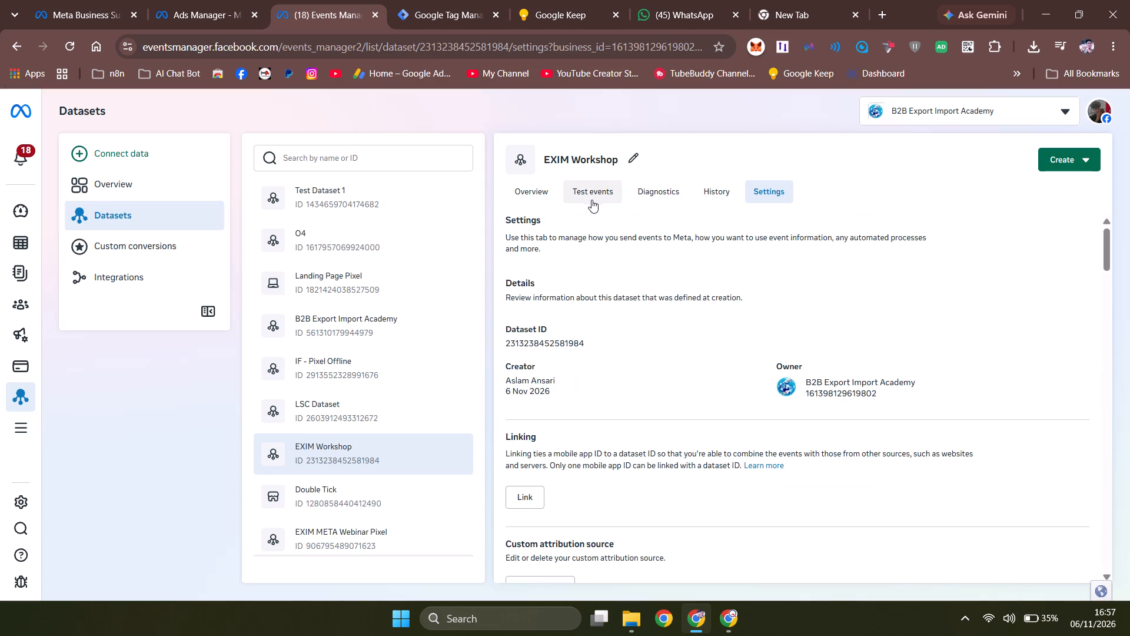
Cut the training page URL from the blank tab's address and set Website as the marketing channel for testing EXIM Workshop events.
click(590, 198)
click(785, 8)
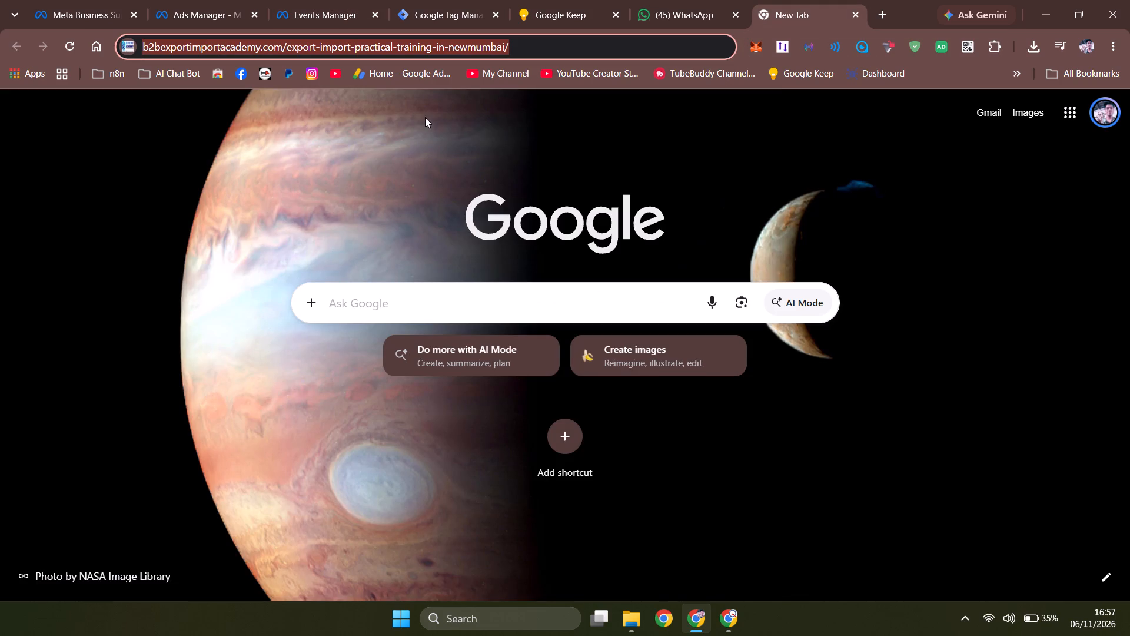
key(ctrl+x)
click(338, 0)
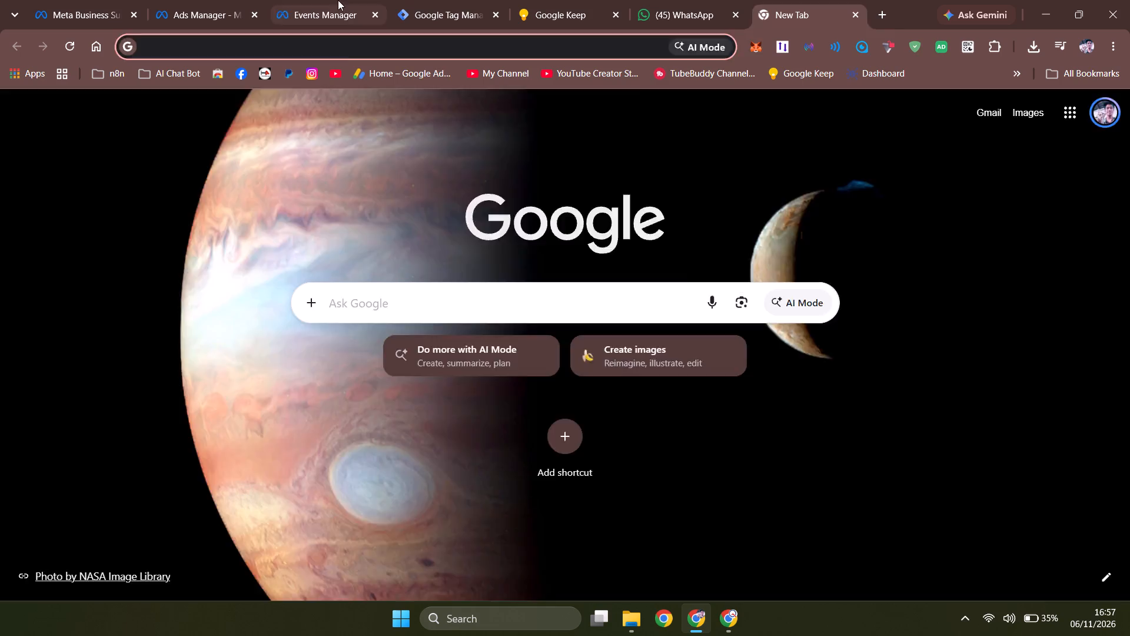
click(596, 340)
click(595, 332)
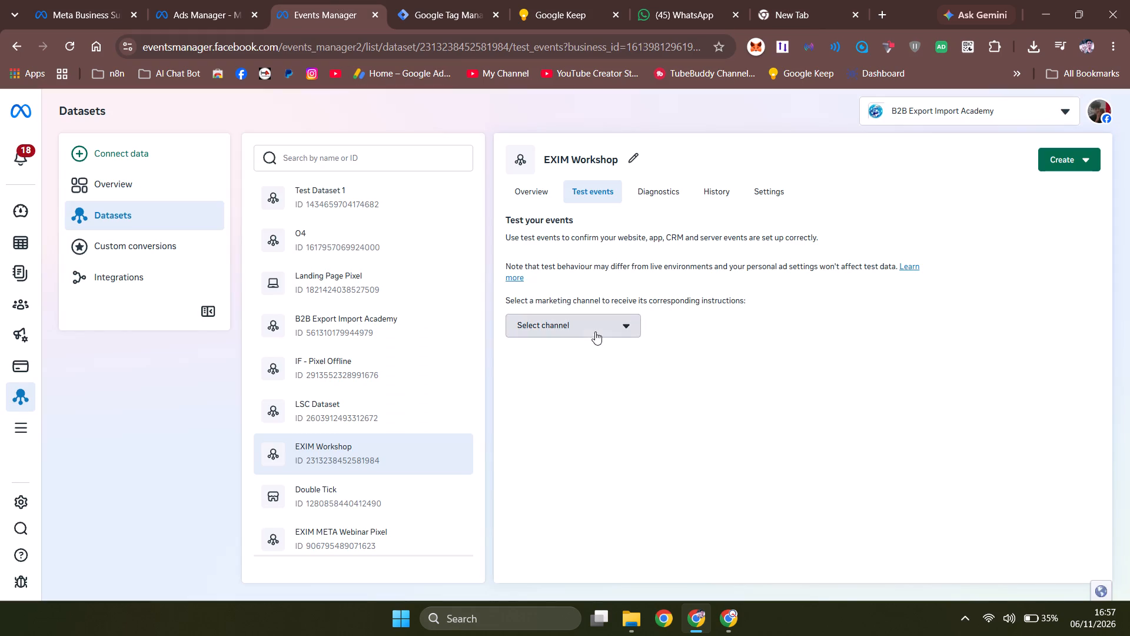
click(571, 365)
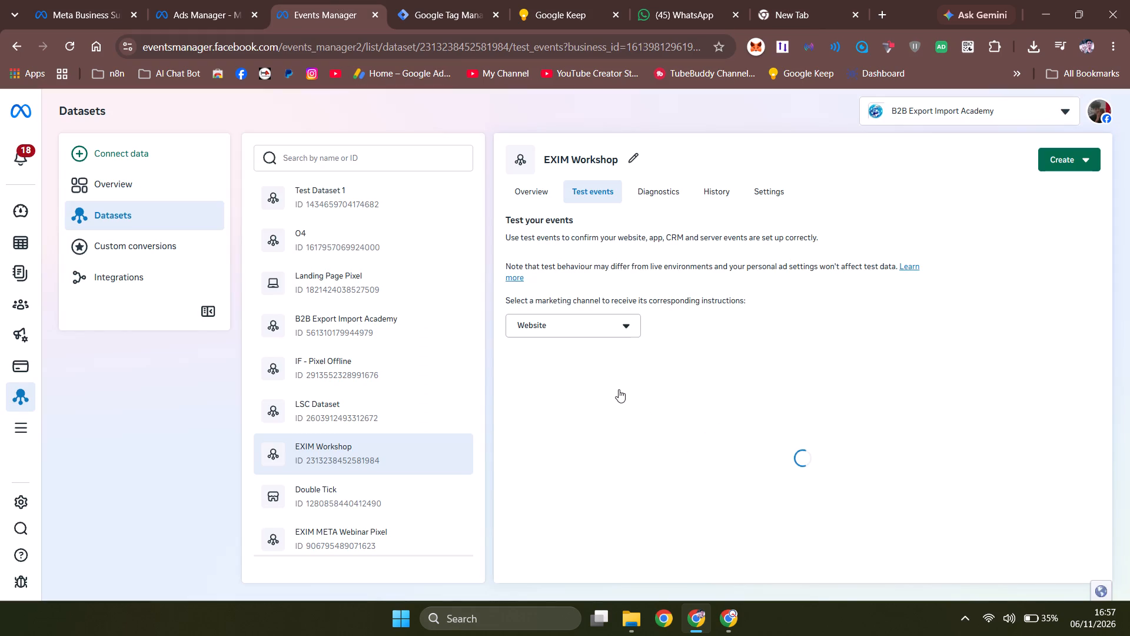
Start the website events test using b2bexportimportacademy.com/export-import-practical-training-in-newmumbai/ as the website URL.
click(629, 377)
scroll(685, 452, down, 1)
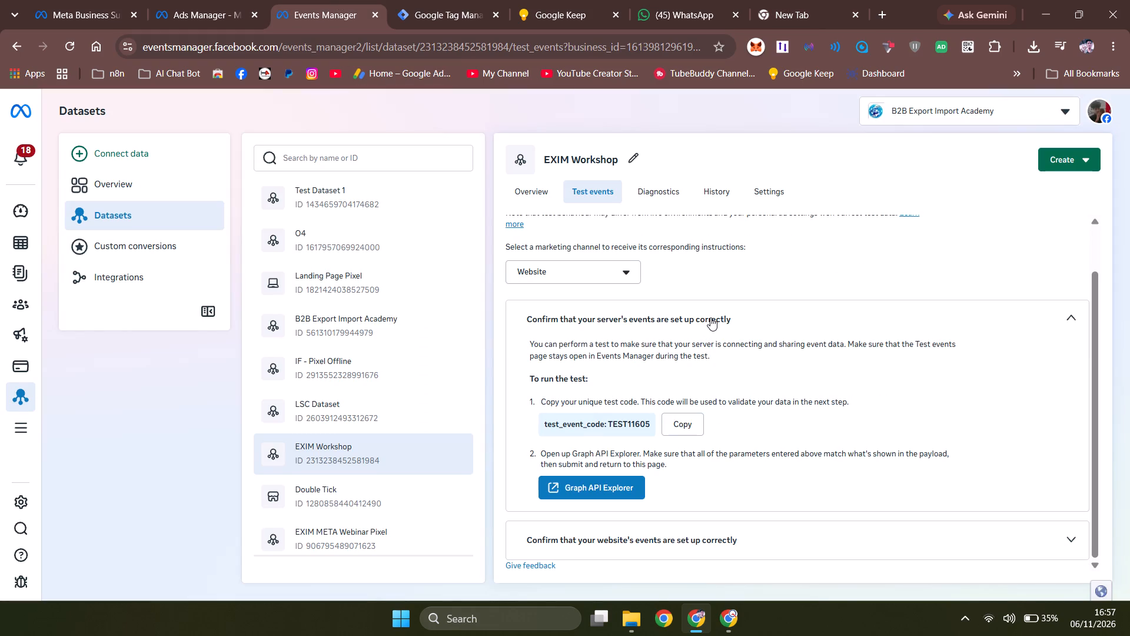
click(710, 317)
click(589, 410)
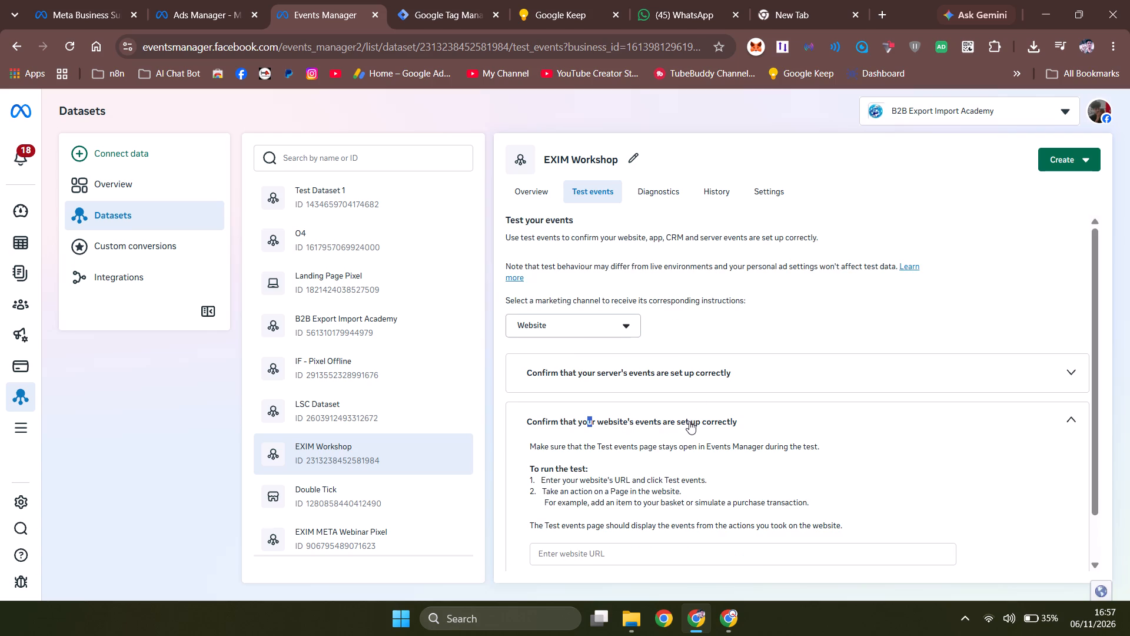
click(614, 551)
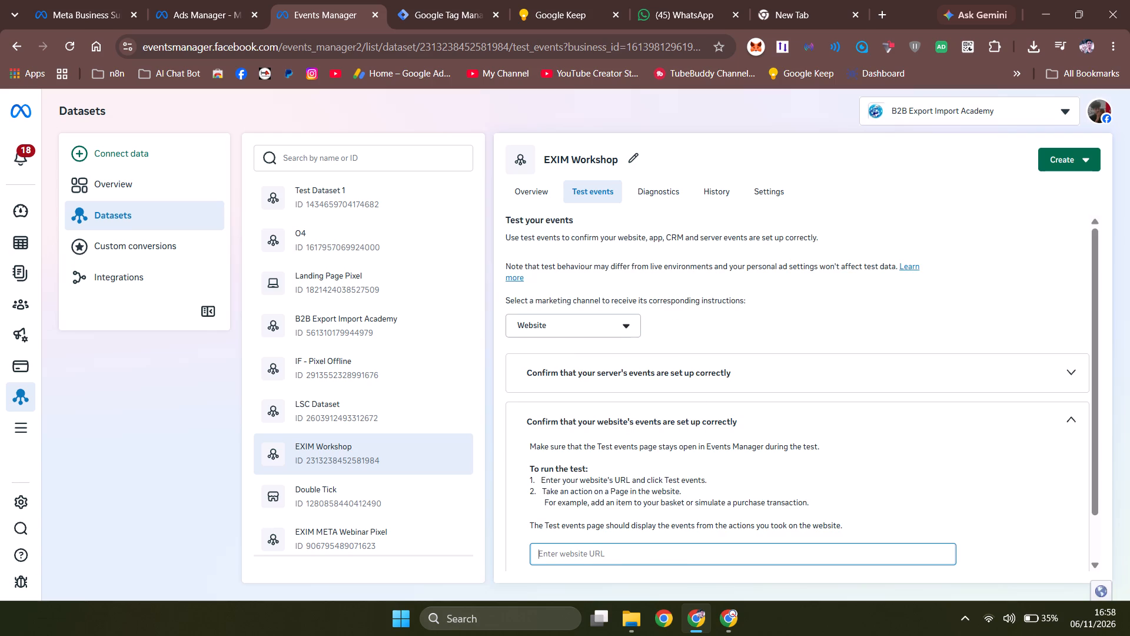
key(ctrl+v)
scroll(745, 493, down, 2)
click(576, 532)
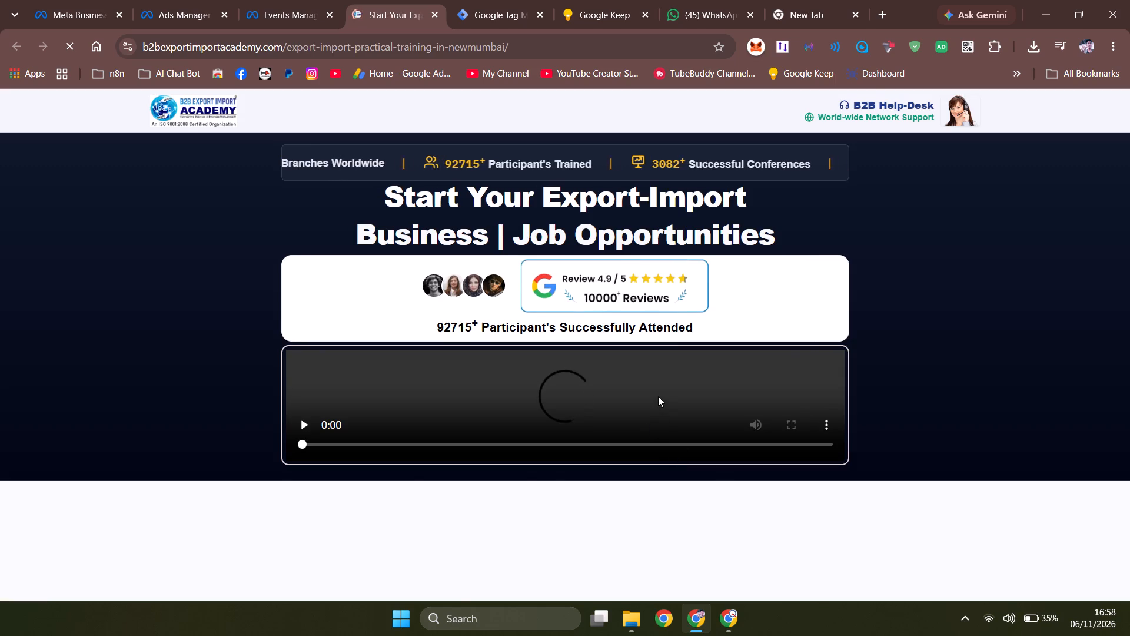
Return to EXIM Workshop's event test page and check for activity from the opened training page.
click(265, 0)
scroll(666, 466, down, 3)
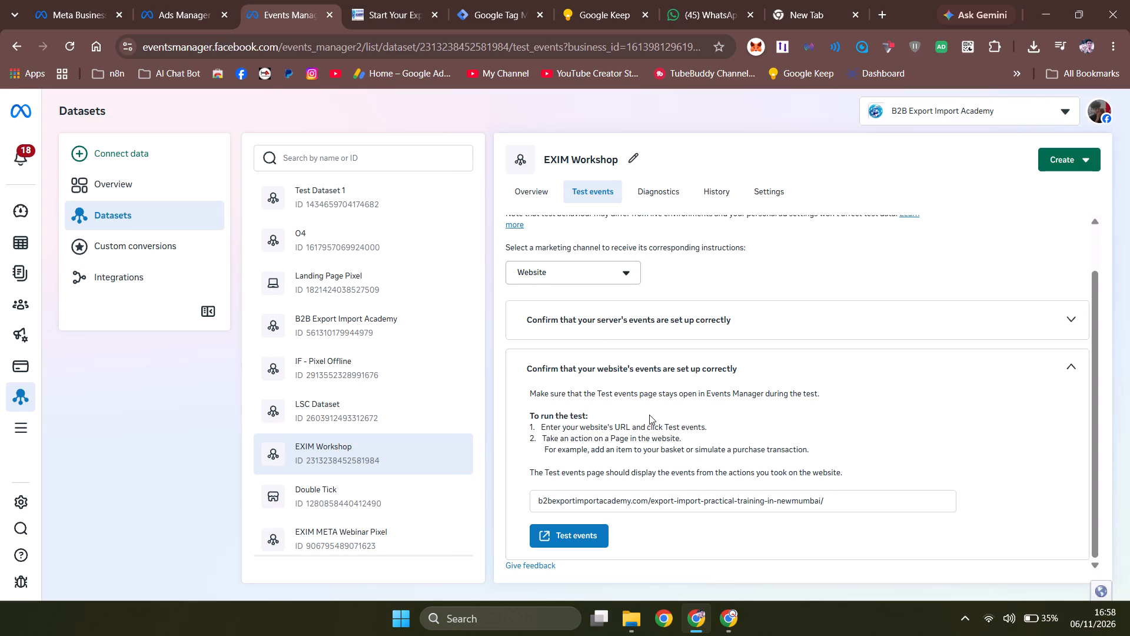
Switch to the export-import training page and check it for installed pixels with the Meta Ads Data Advisor extension.
scroll(649, 415, down, 3)
scroll(676, 464, down, 3)
click(395, 0)
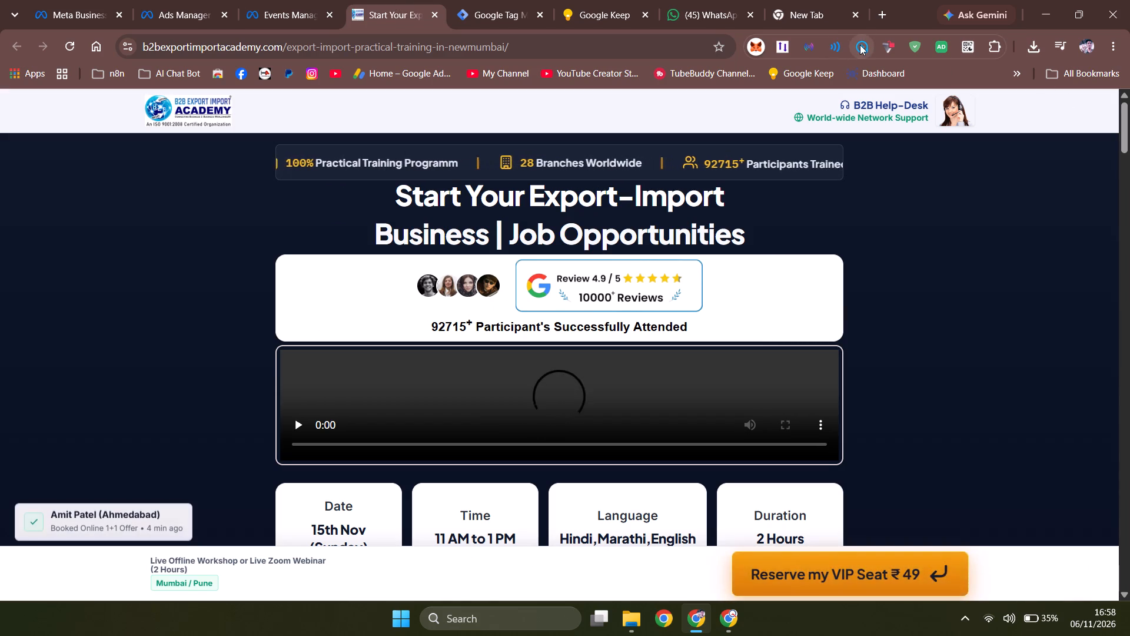
click(809, 44)
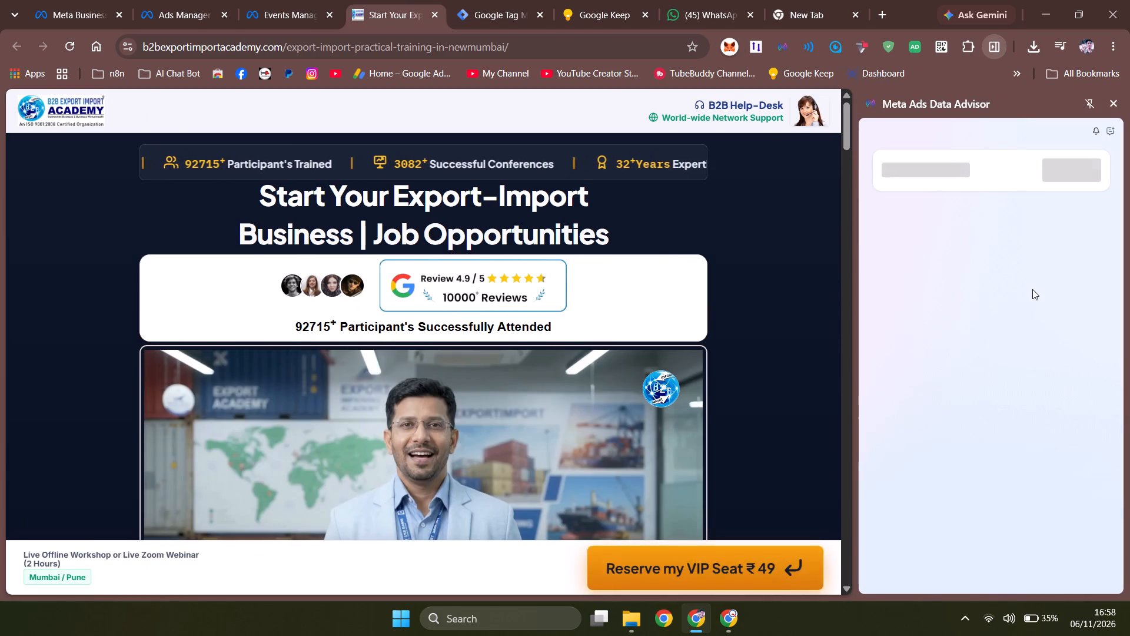
triple_click(946, 174)
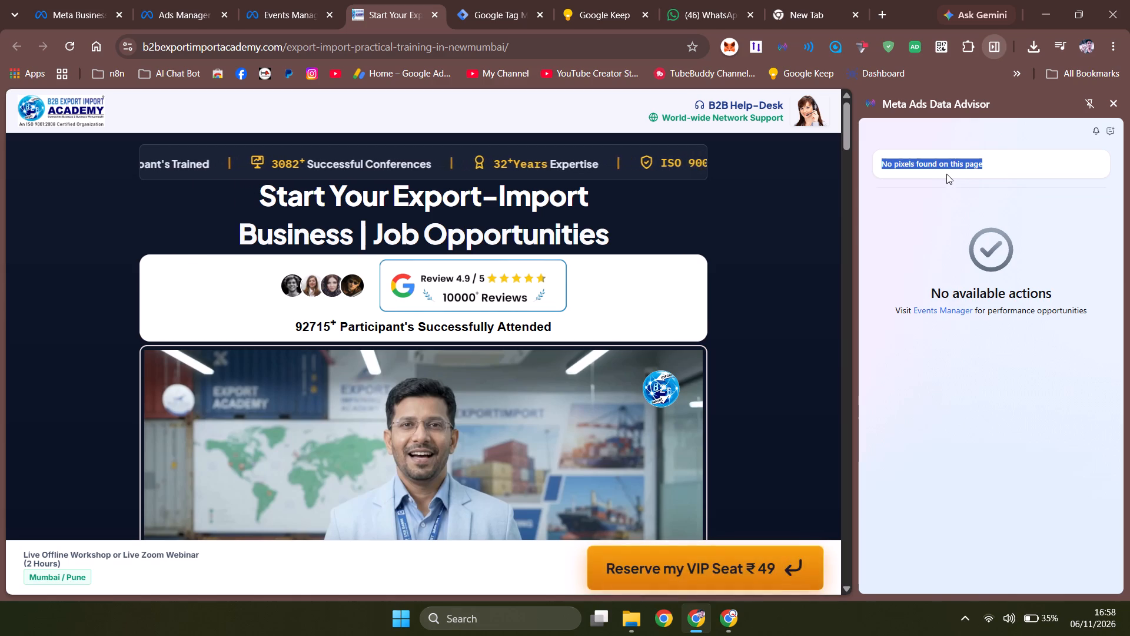
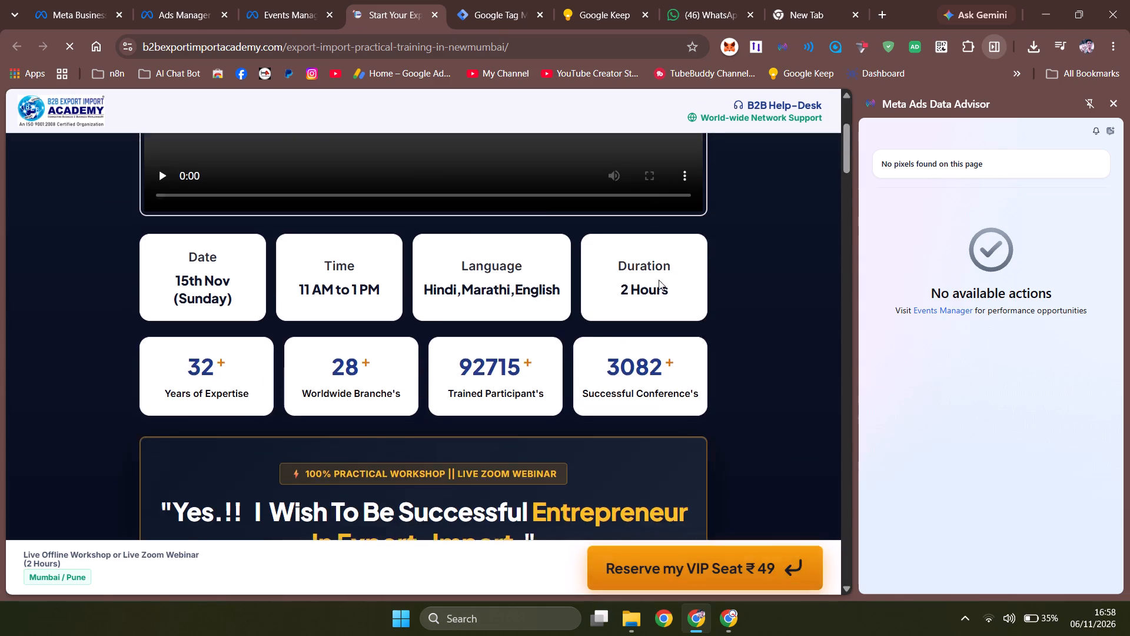
Browse down the export-import training page to generate test activity and examine whether the Meta pixel is detected on it.
scroll(660, 279, down, 9)
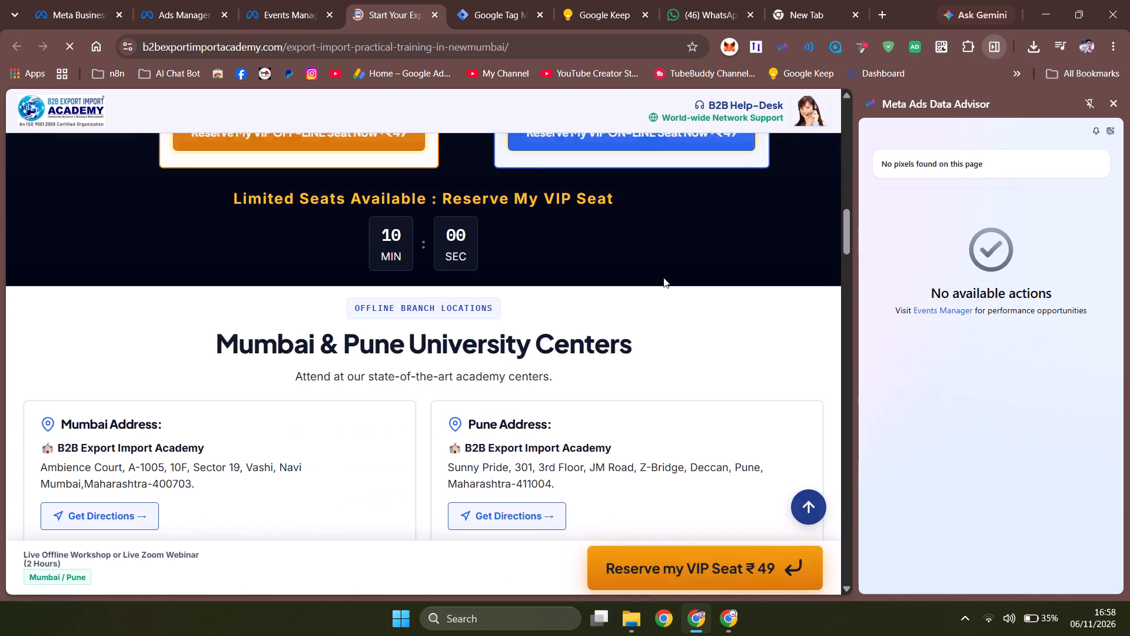
scroll(663, 277, down, 10)
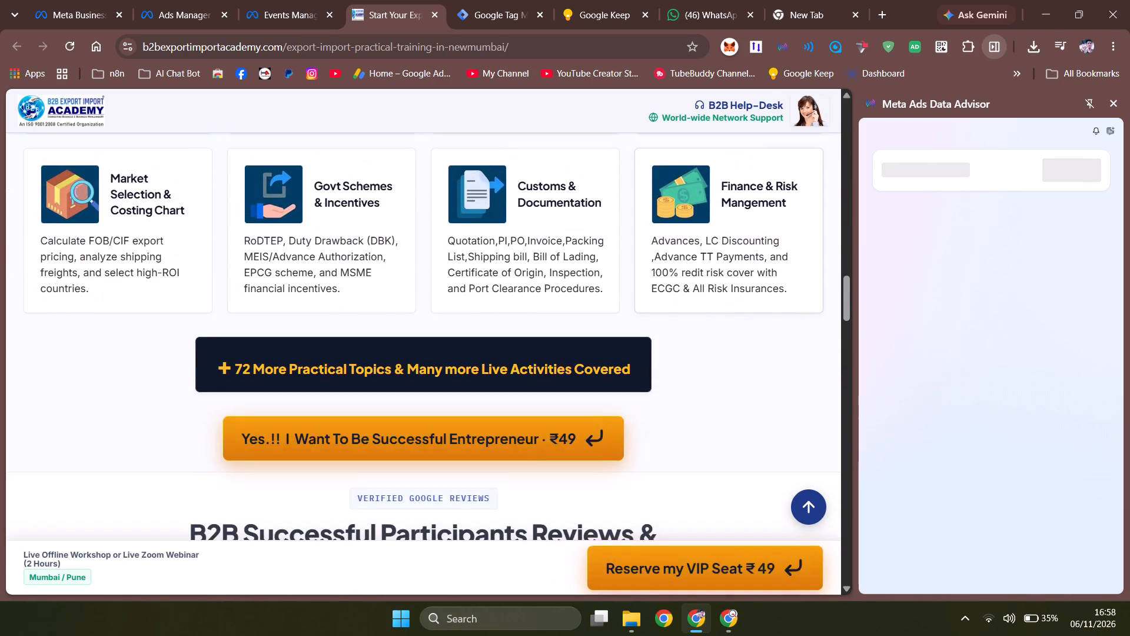
scroll(617, 314, down, 9)
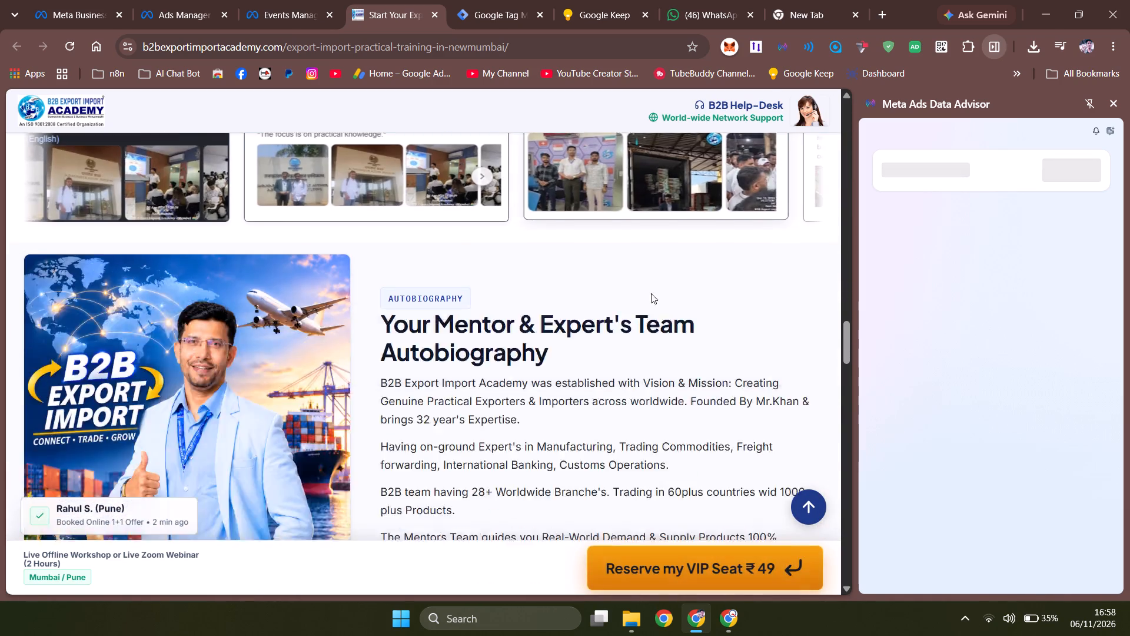
scroll(651, 293, down, 8)
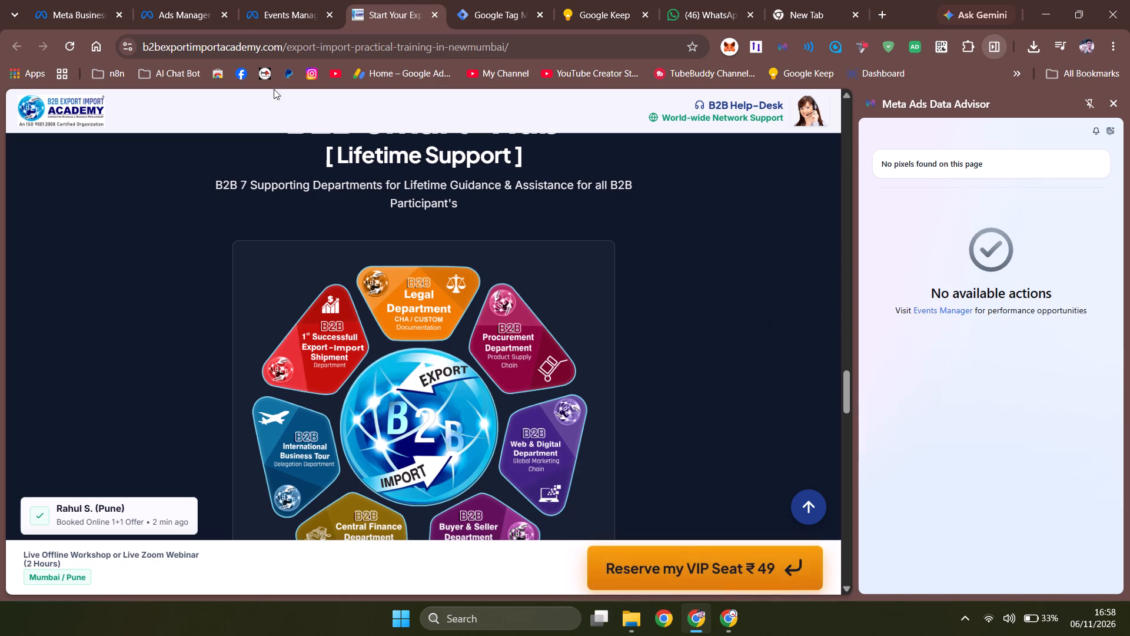
Review EXIM Workshop's event test page, change history and settings, including the events added automatically.
click(264, 0)
scroll(451, 425, down, 3)
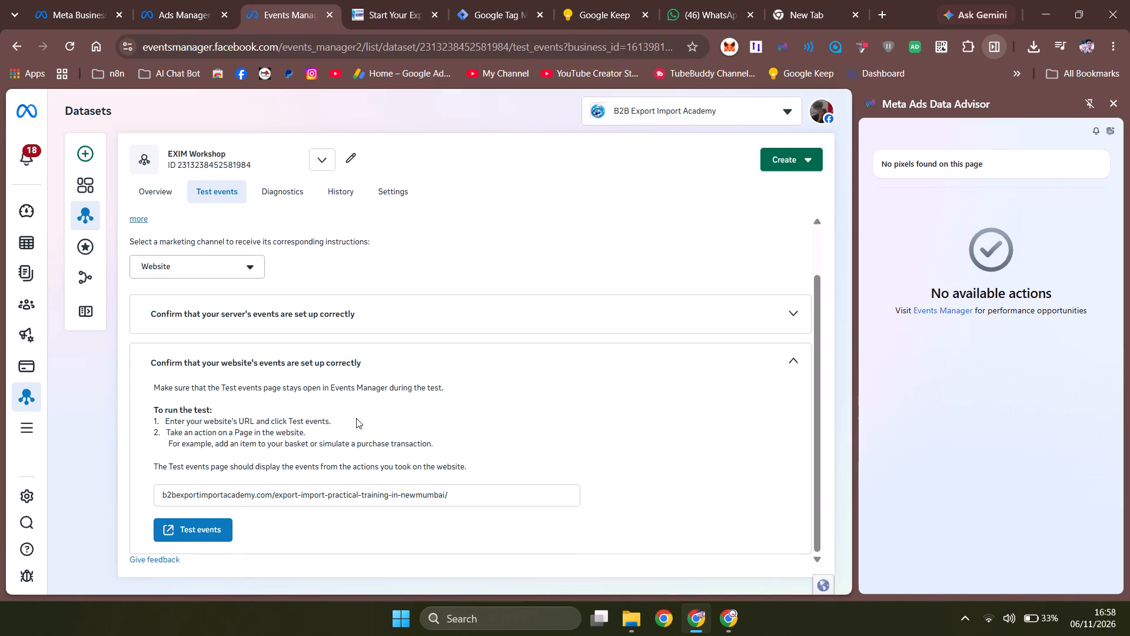
click(367, 193)
click(383, 193)
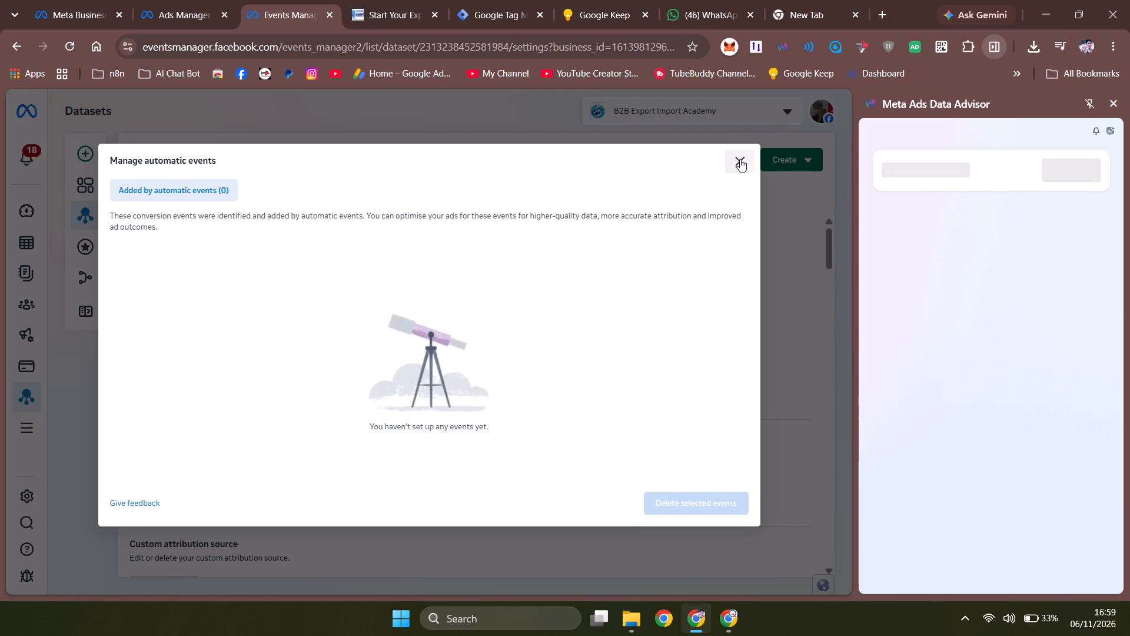
click(740, 159)
click(329, 185)
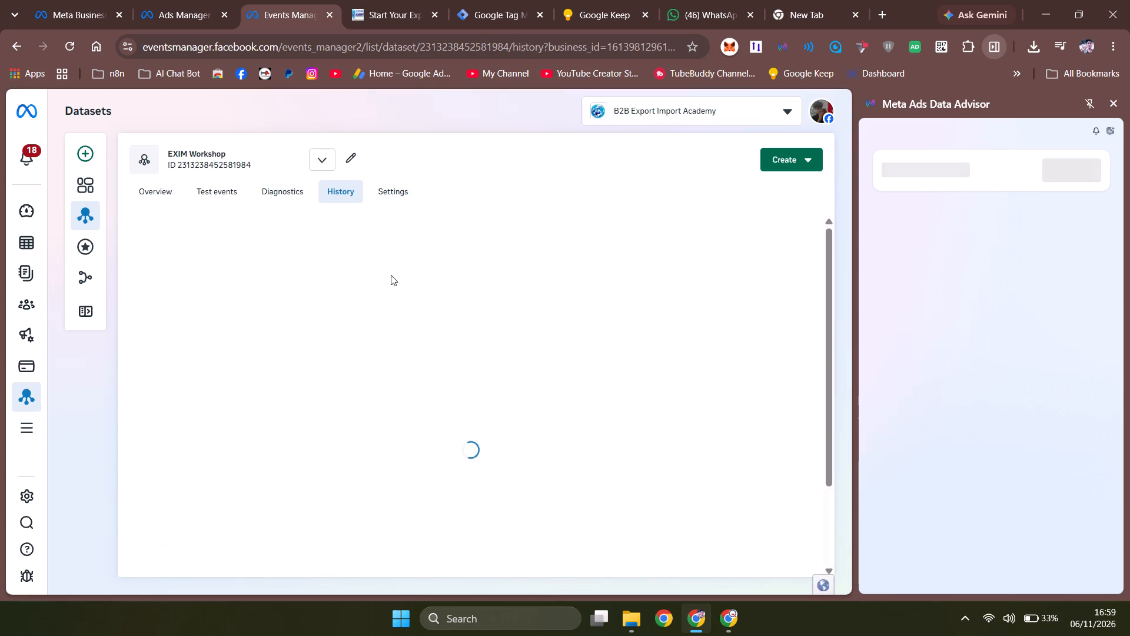
click(371, 200)
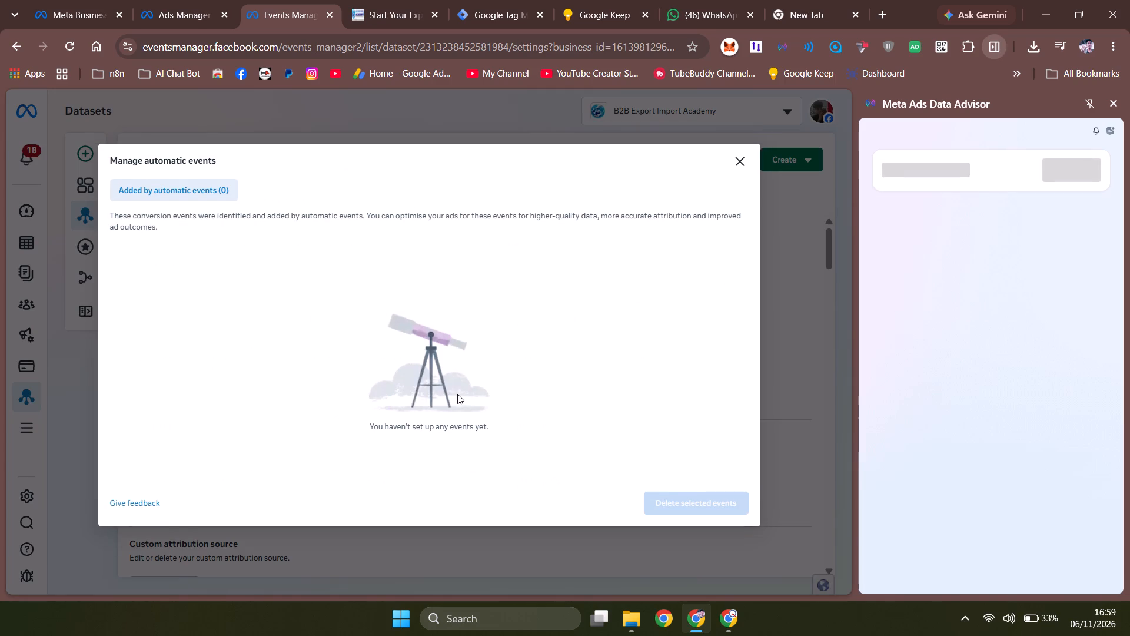
click(269, 277)
click(545, 314)
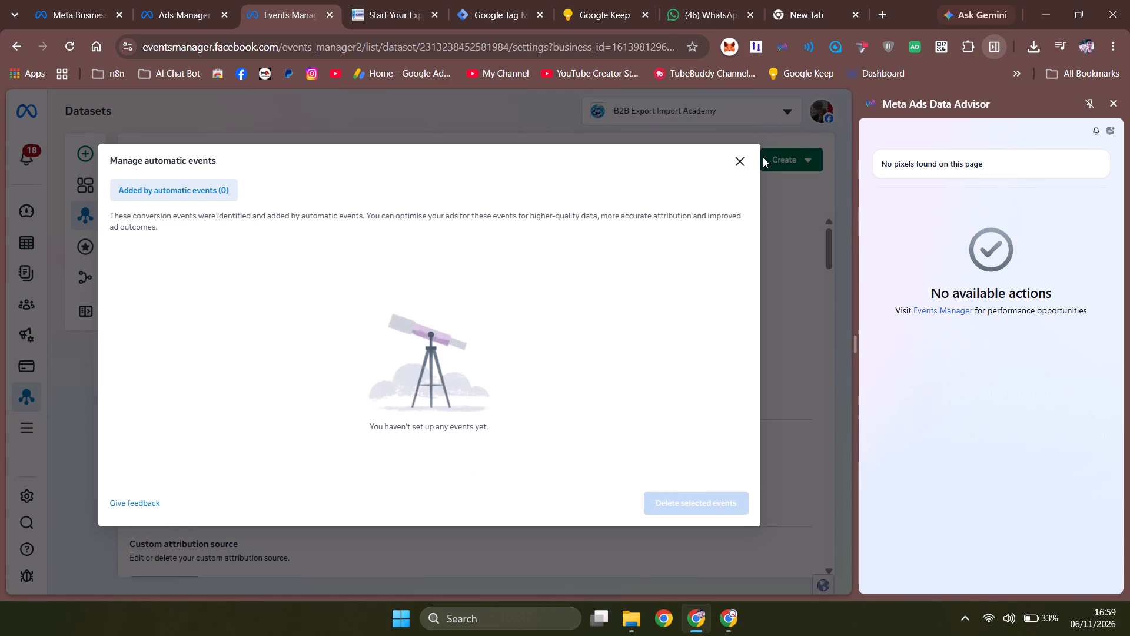
Close the Meta Ads Data Advisor side panel.
click(1119, 94)
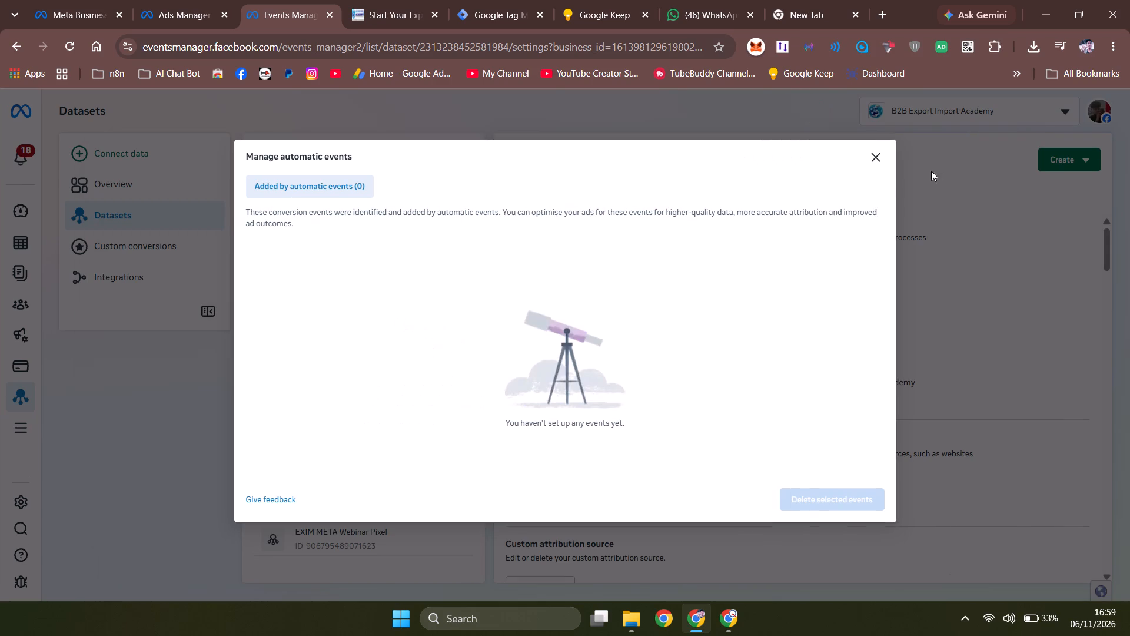
Read the description in the Manage automatic events dialog, and close the dialog.
triple_click(297, 210)
click(297, 210)
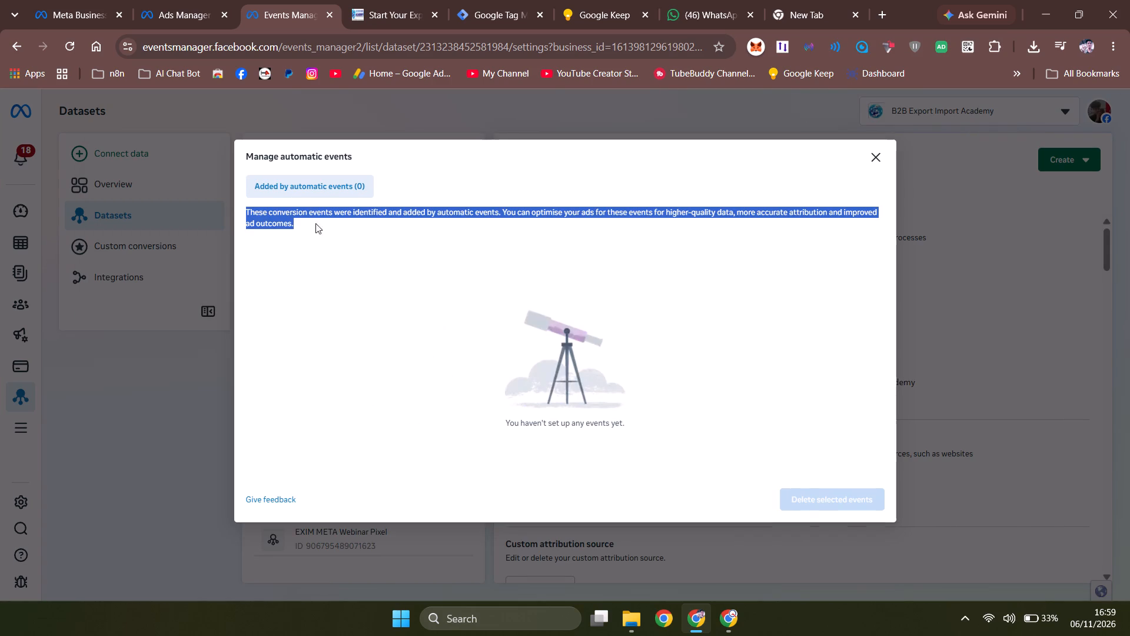
triple_click(435, 208)
click(614, 236)
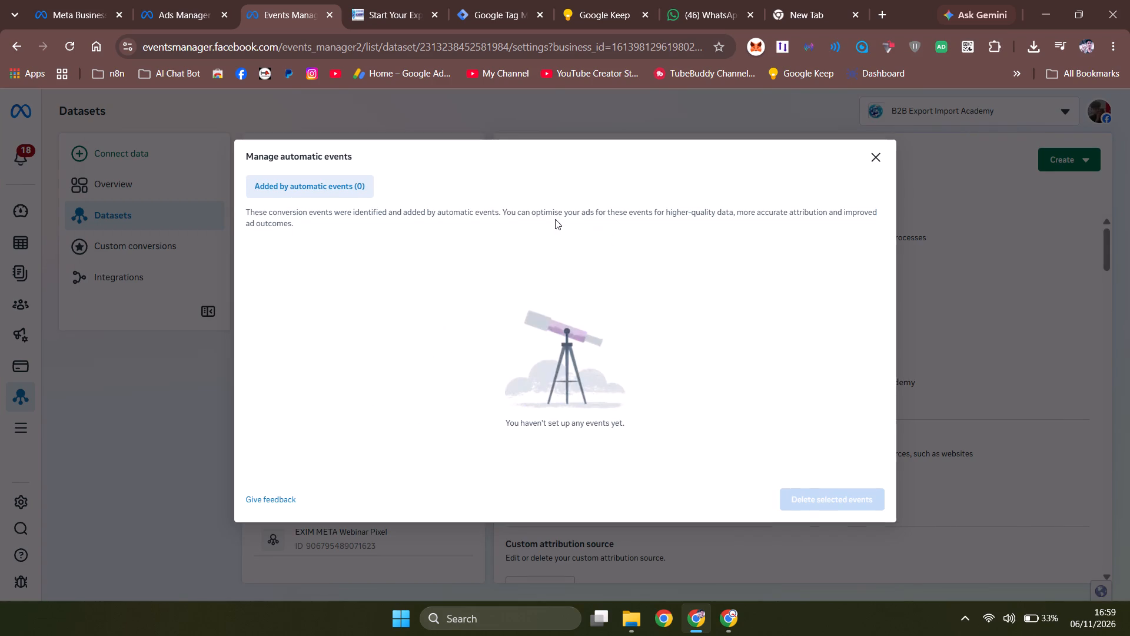
triple_click(541, 212)
click(705, 234)
click(882, 155)
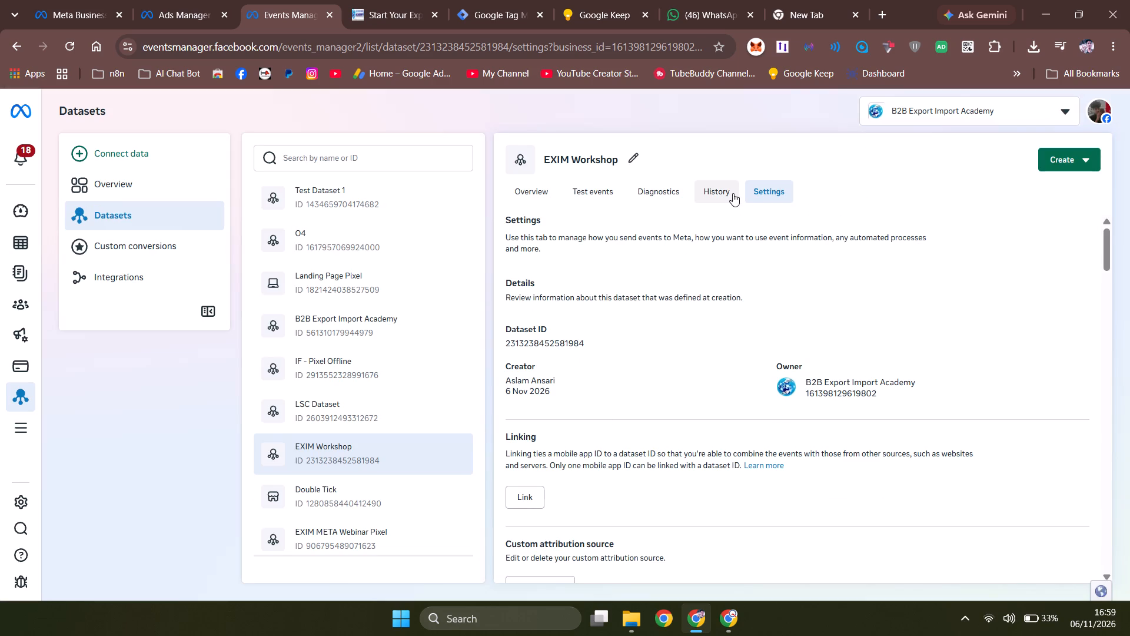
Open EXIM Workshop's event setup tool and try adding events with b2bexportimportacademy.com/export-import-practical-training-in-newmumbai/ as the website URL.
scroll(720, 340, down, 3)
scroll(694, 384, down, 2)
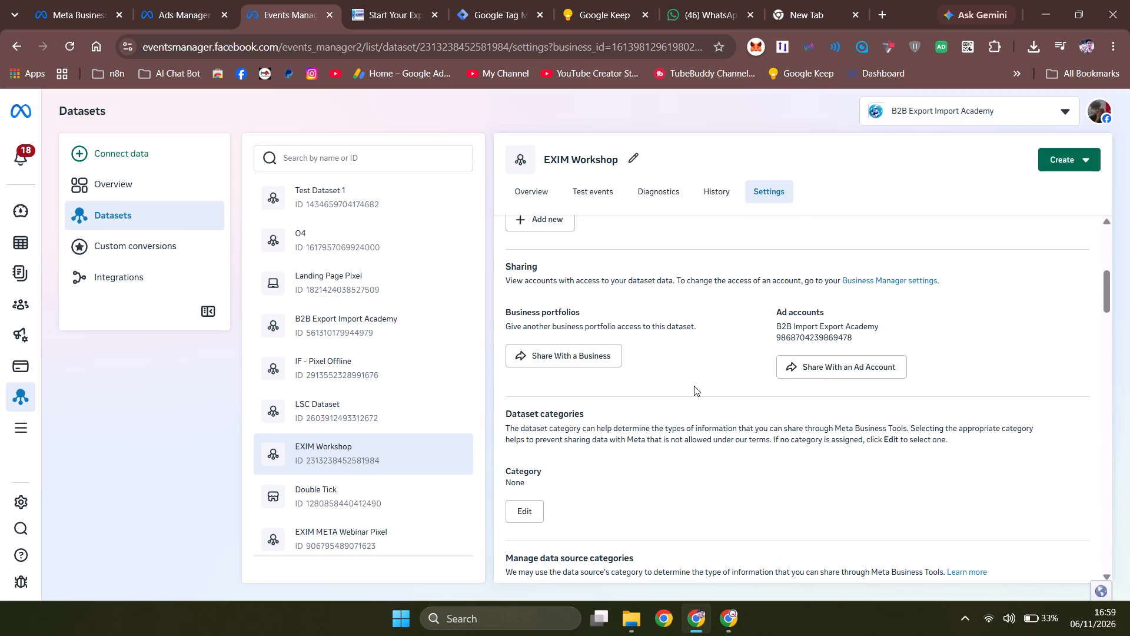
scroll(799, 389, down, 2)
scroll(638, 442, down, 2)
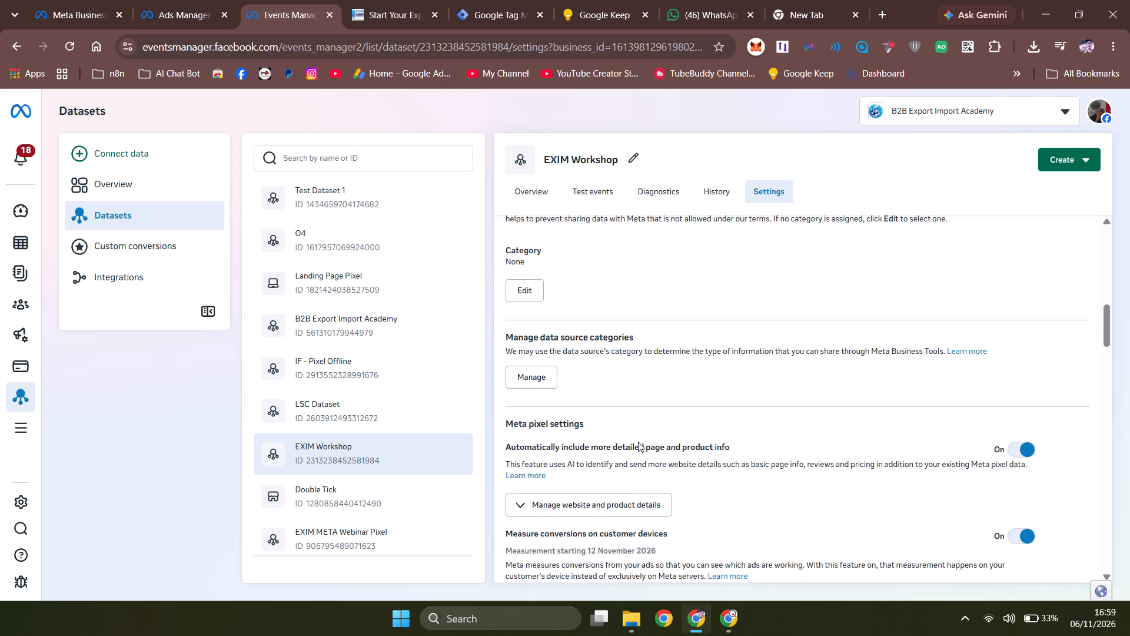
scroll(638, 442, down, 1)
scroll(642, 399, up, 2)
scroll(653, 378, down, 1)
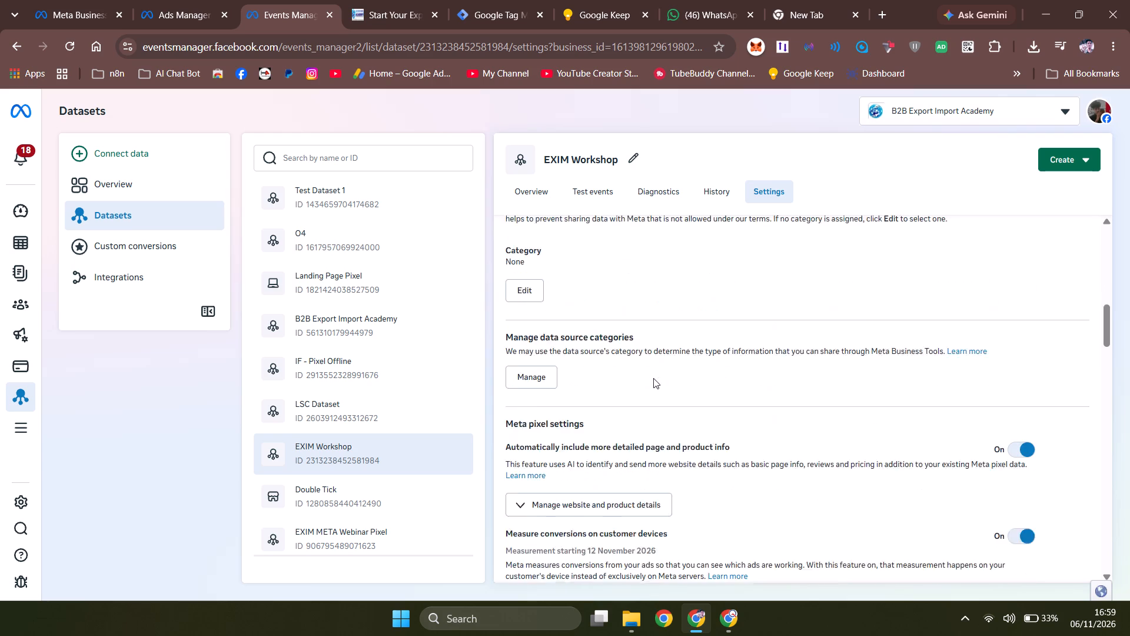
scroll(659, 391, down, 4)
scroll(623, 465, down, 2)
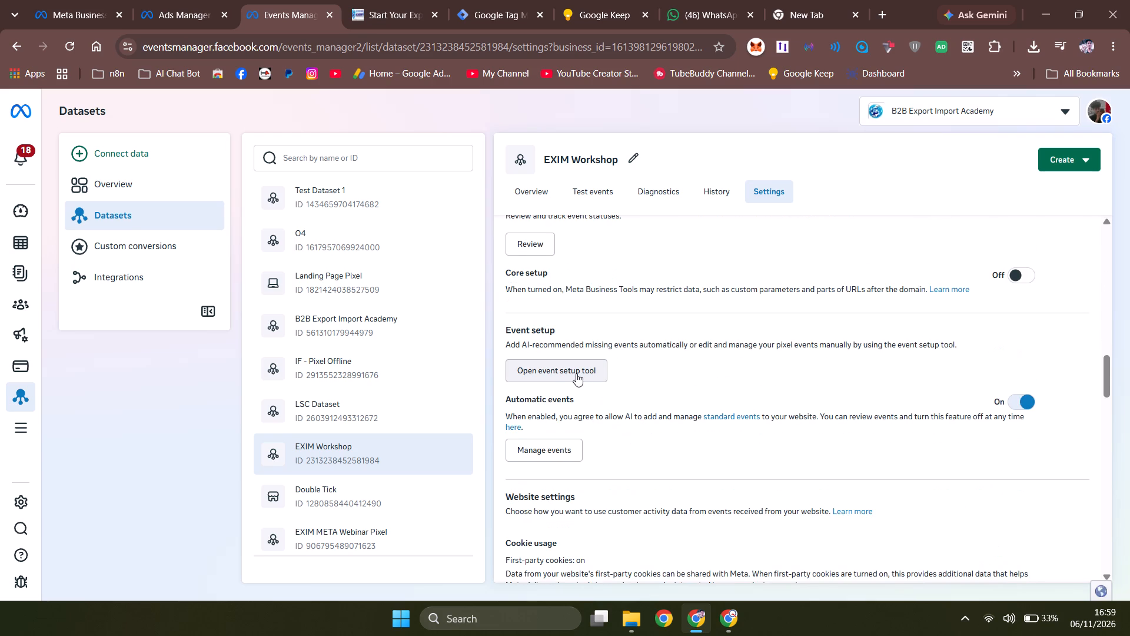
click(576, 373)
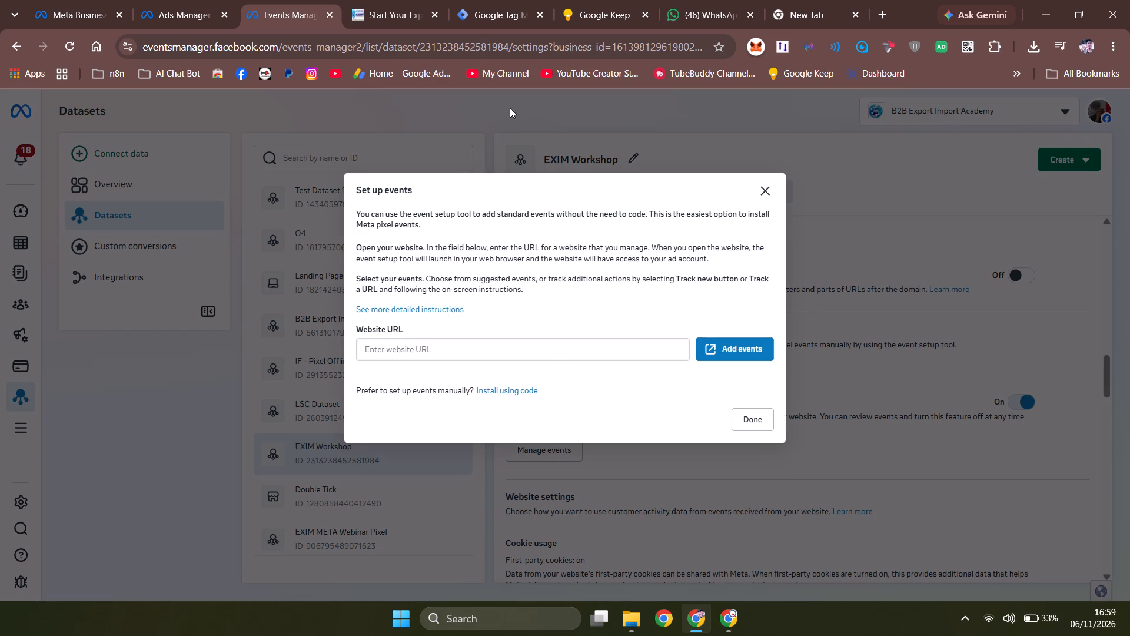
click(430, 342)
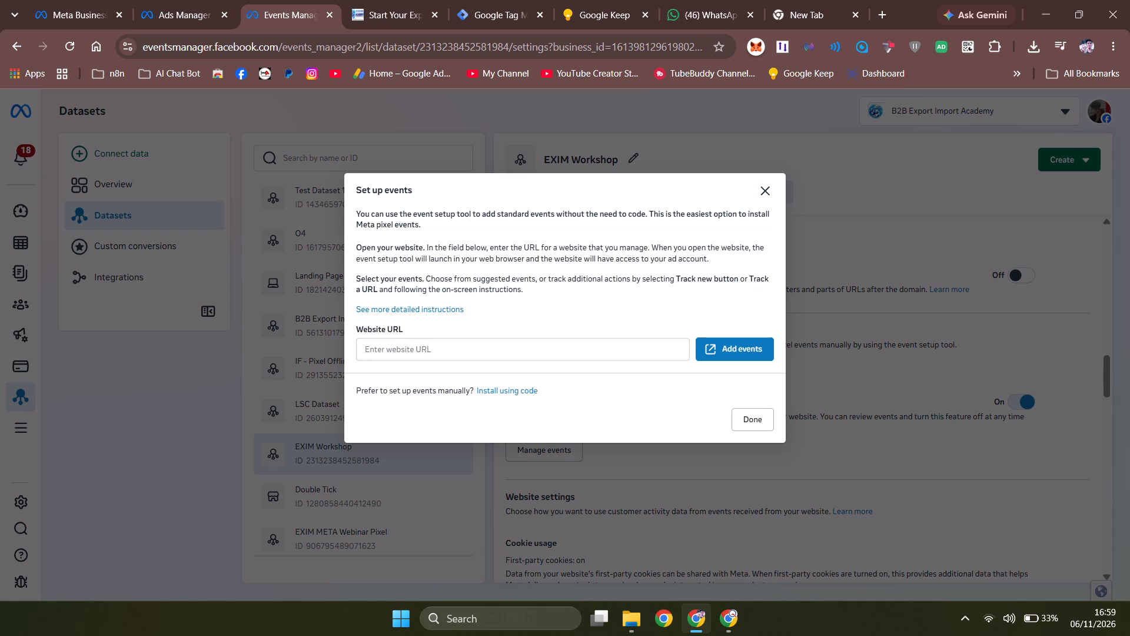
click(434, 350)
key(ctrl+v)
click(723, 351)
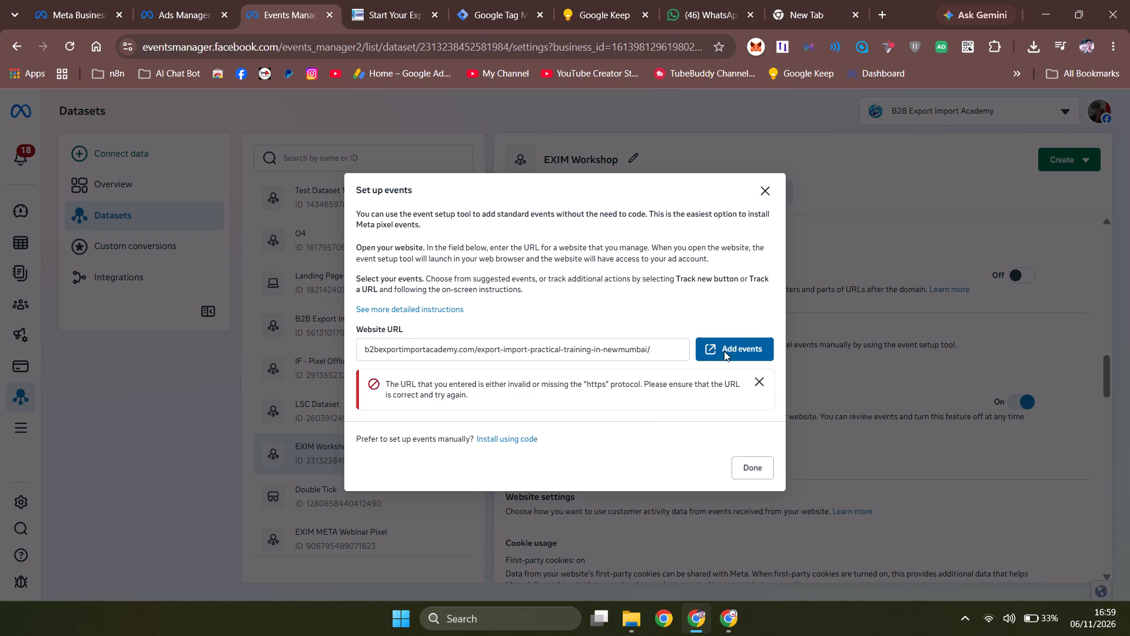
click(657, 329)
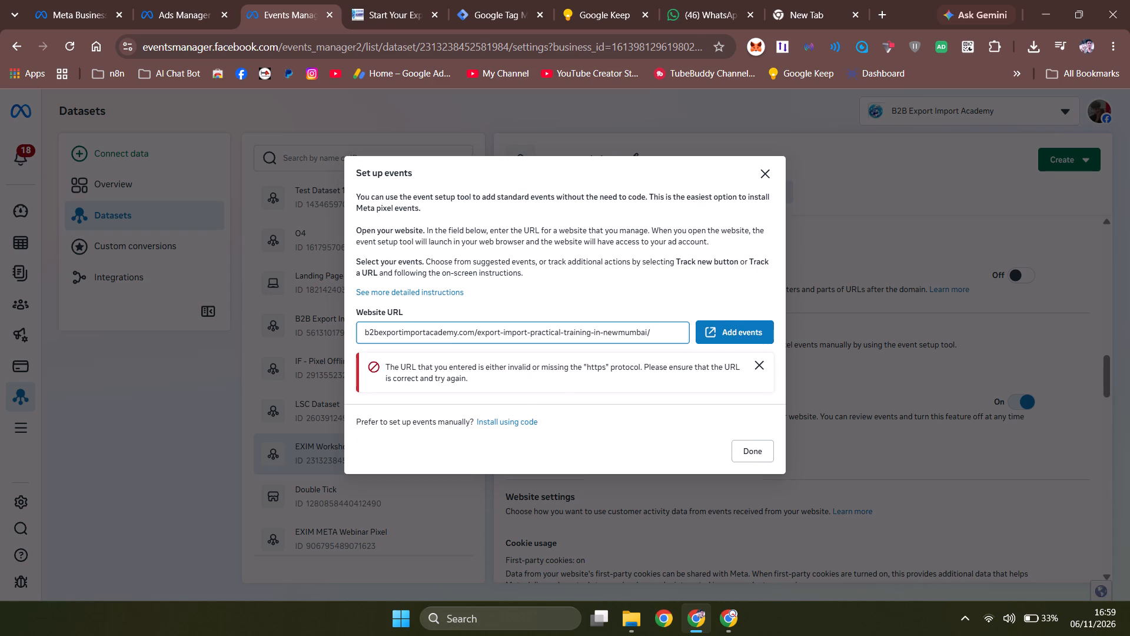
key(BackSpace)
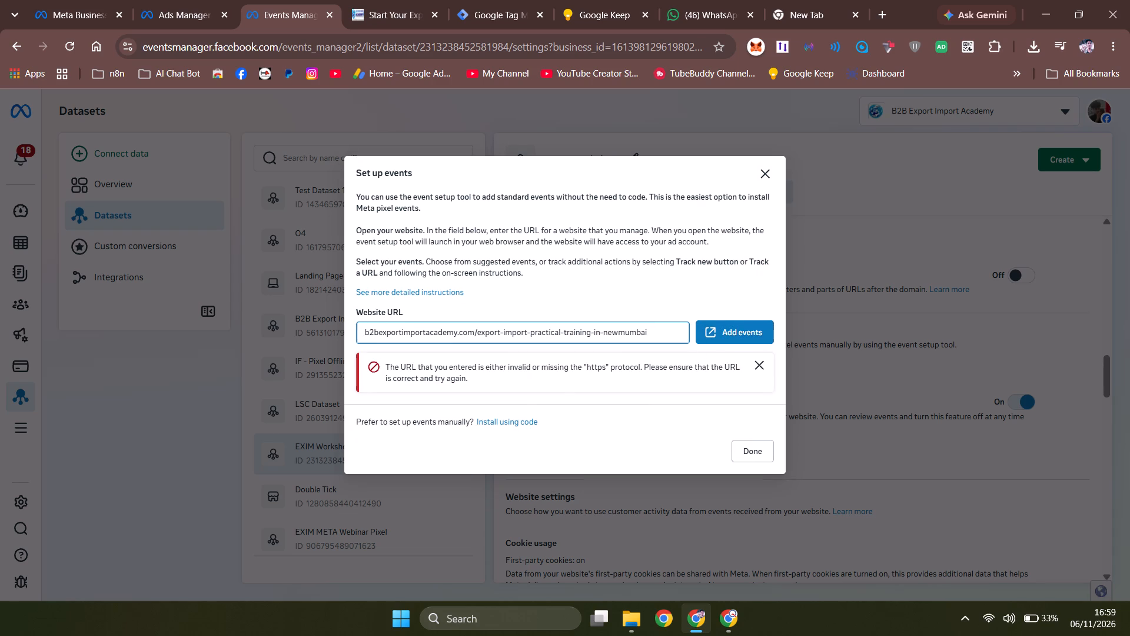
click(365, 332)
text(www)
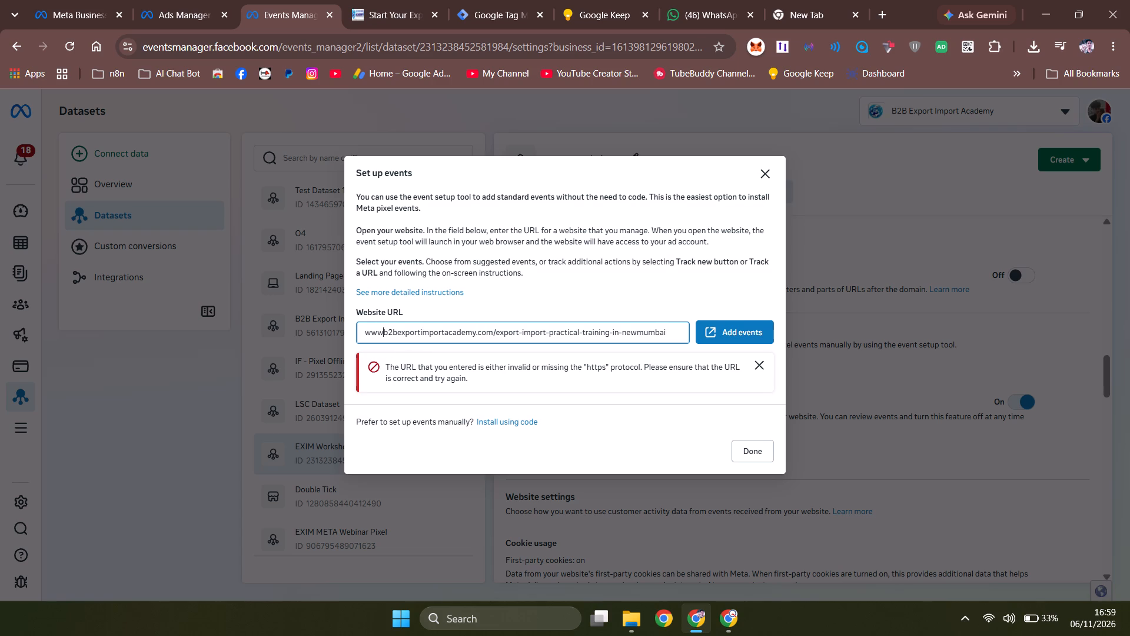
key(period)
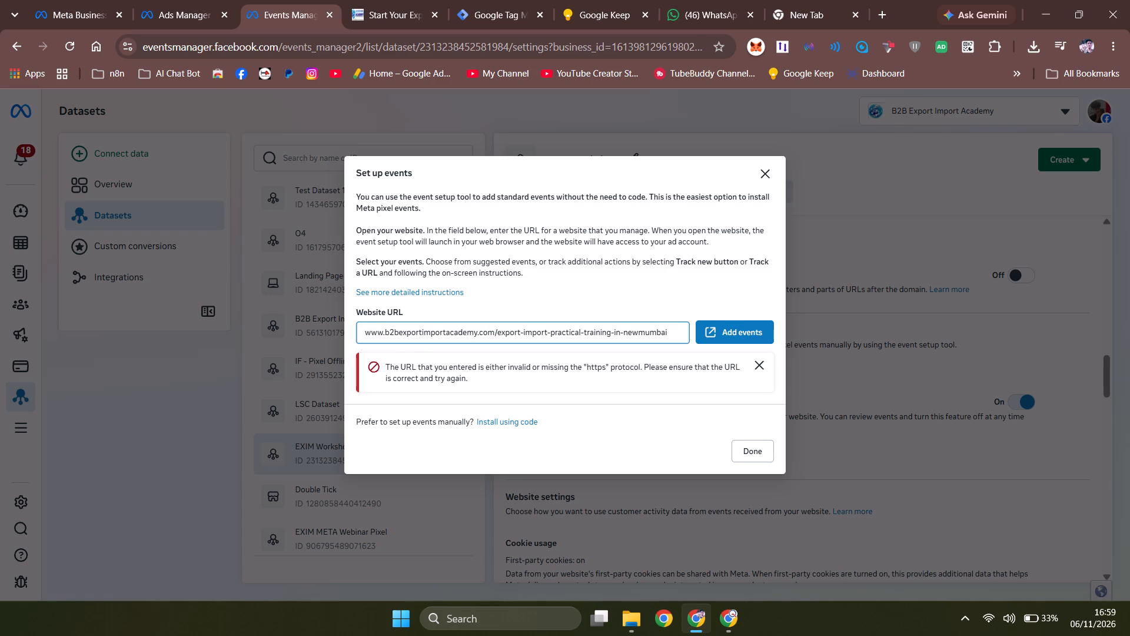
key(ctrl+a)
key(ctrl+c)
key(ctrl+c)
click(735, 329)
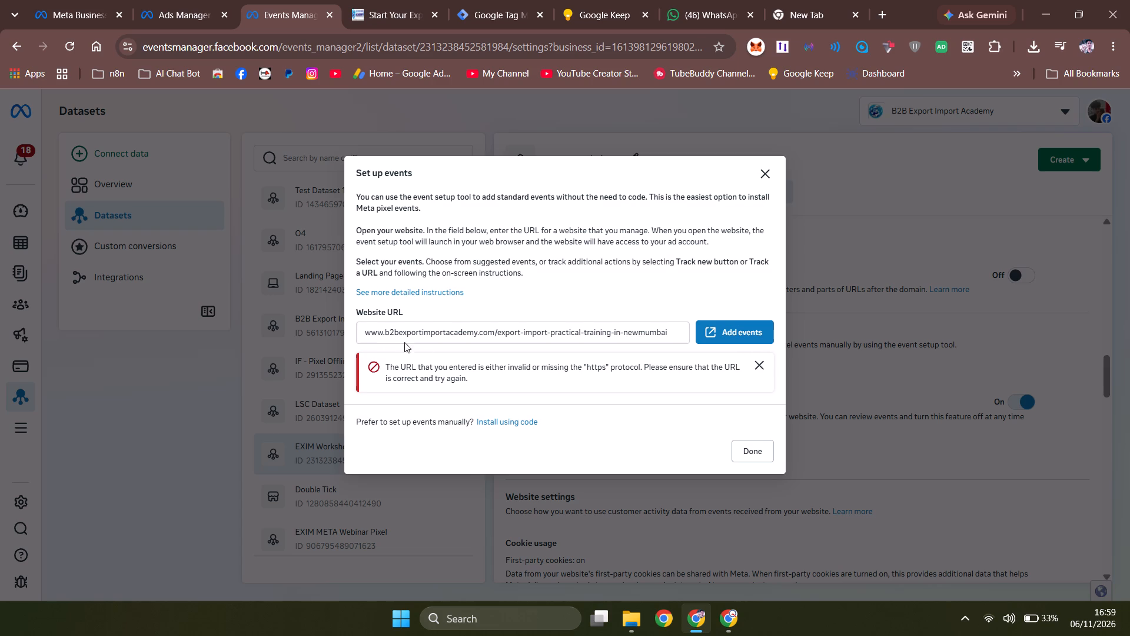
click(367, 334)
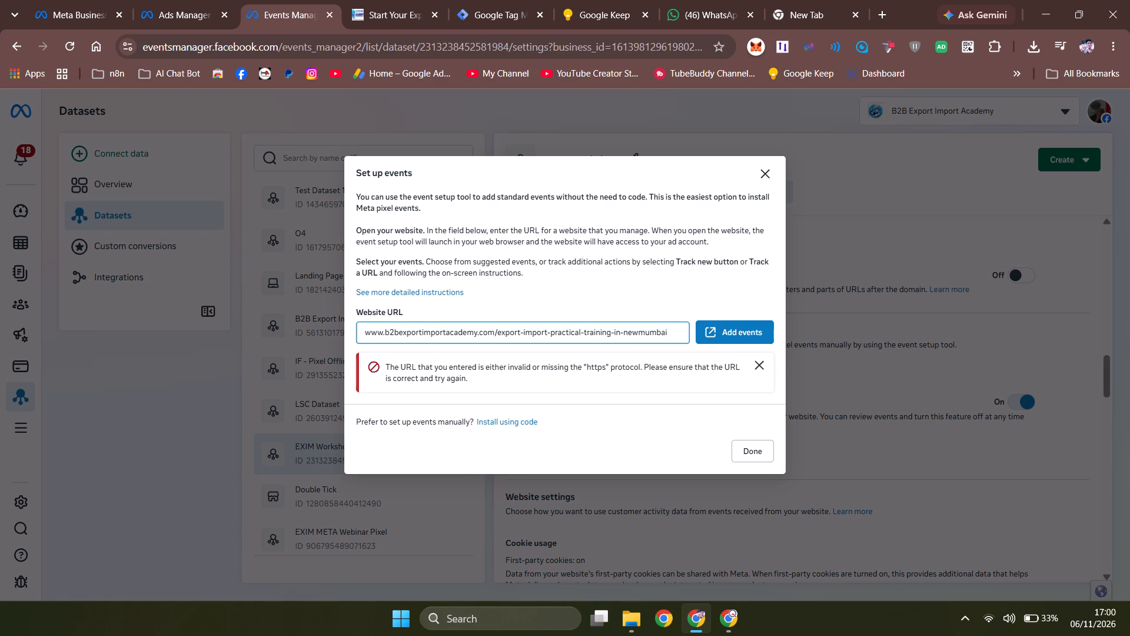
text(http)
text(://)
key(ctrl+a)
key(ctrl+c)
key(Return)
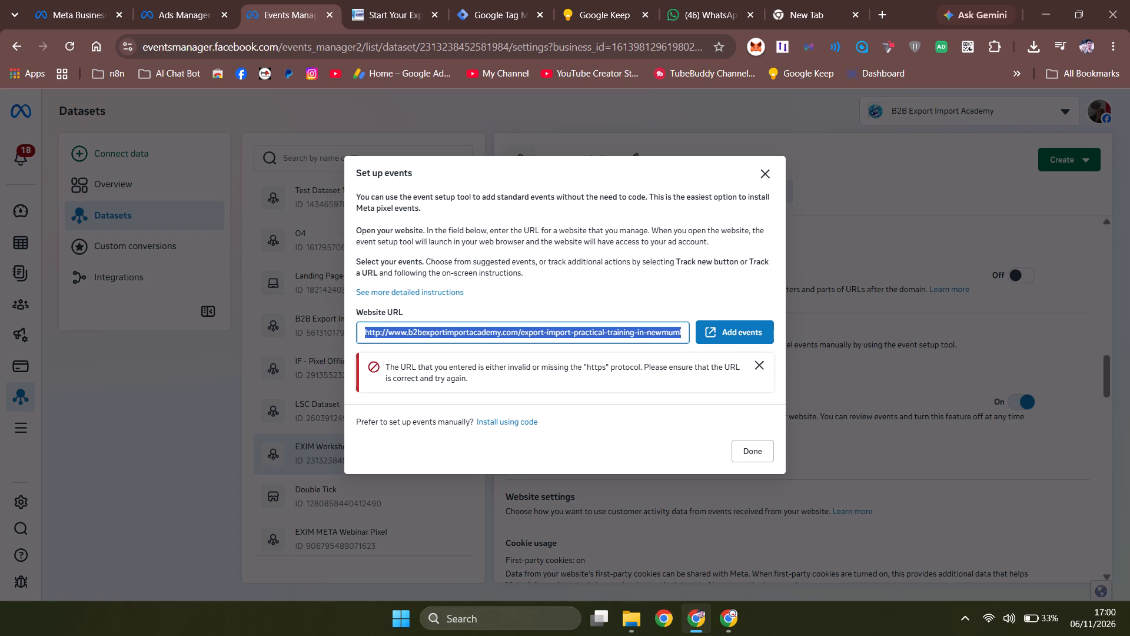
click(700, 328)
double_click(721, 330)
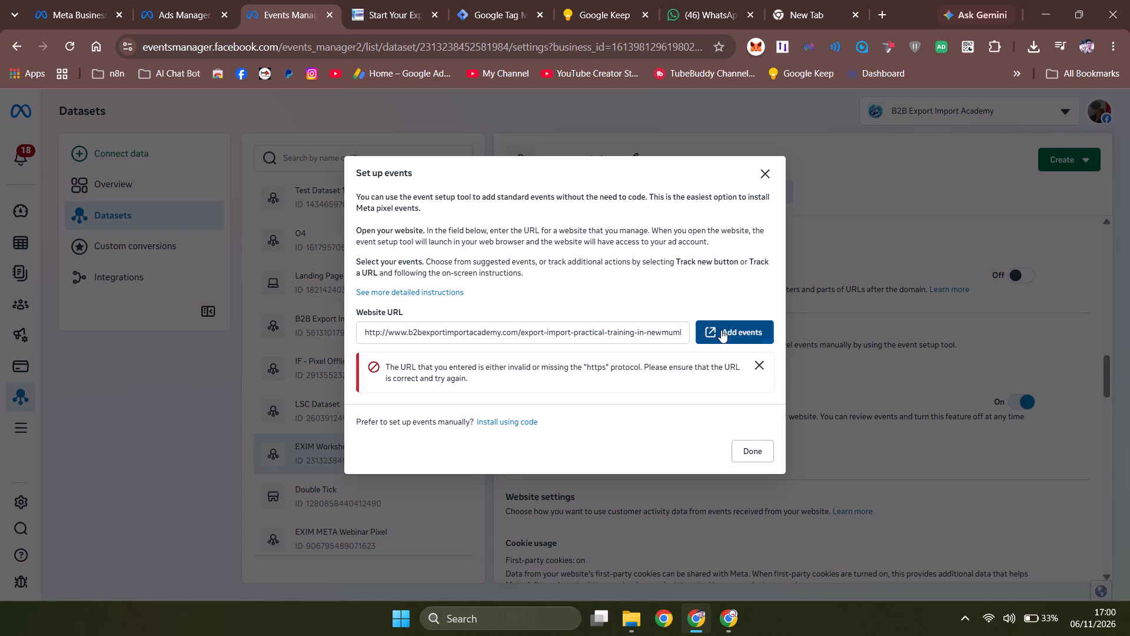
click(756, 168)
Load the copied training page address in the blank tab and copy the page's full URL from its address.
click(787, 0)
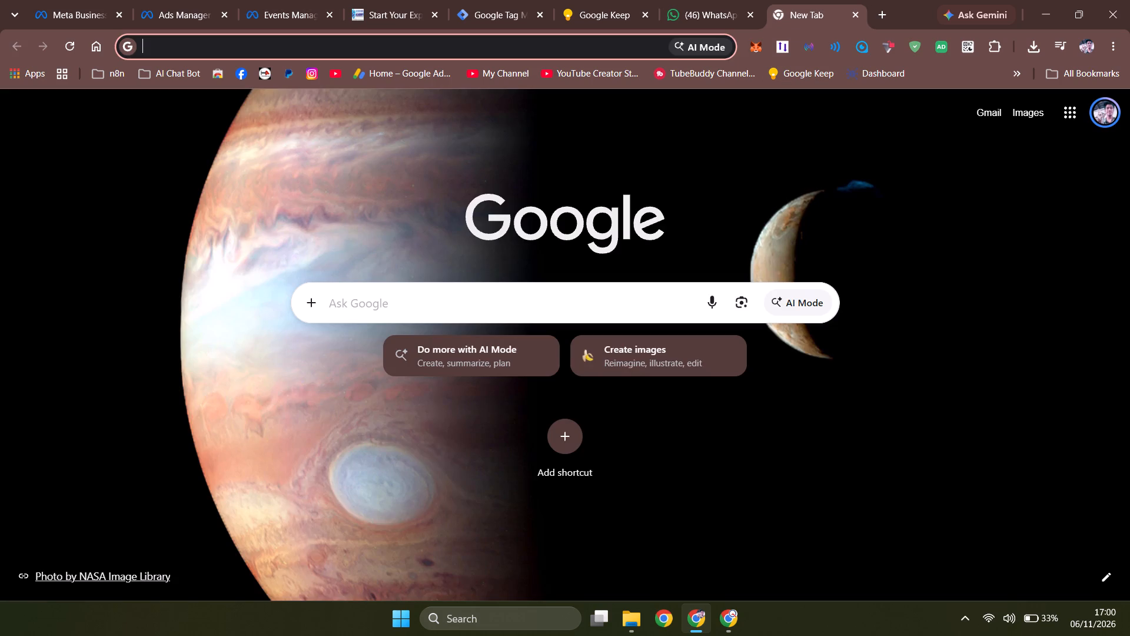
click(460, 46)
key(ctrl+v)
key(Return)
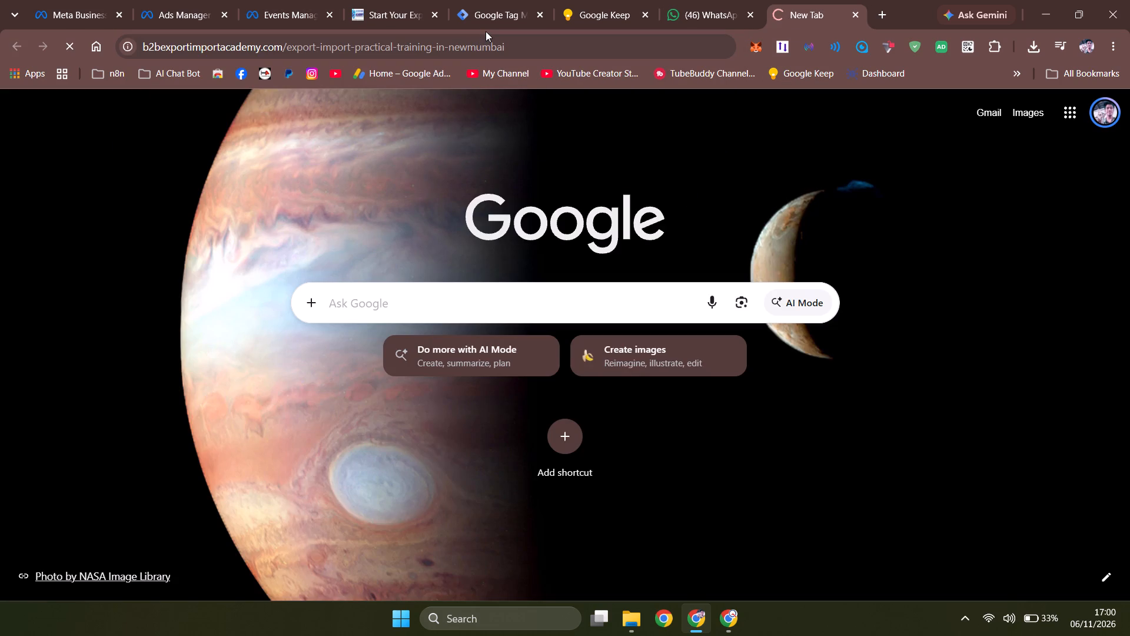
click(486, 31)
click(487, 44)
click(487, 44)
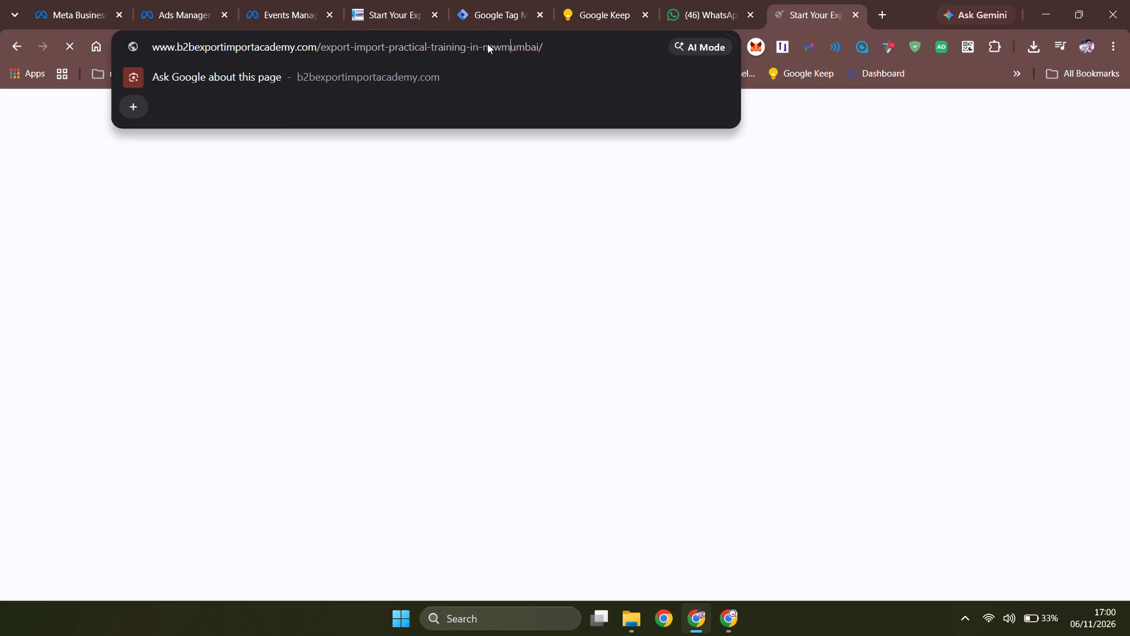
key(ctrl+a)
key(ctrl+c)
key(ctrl+c)
click(294, 0)
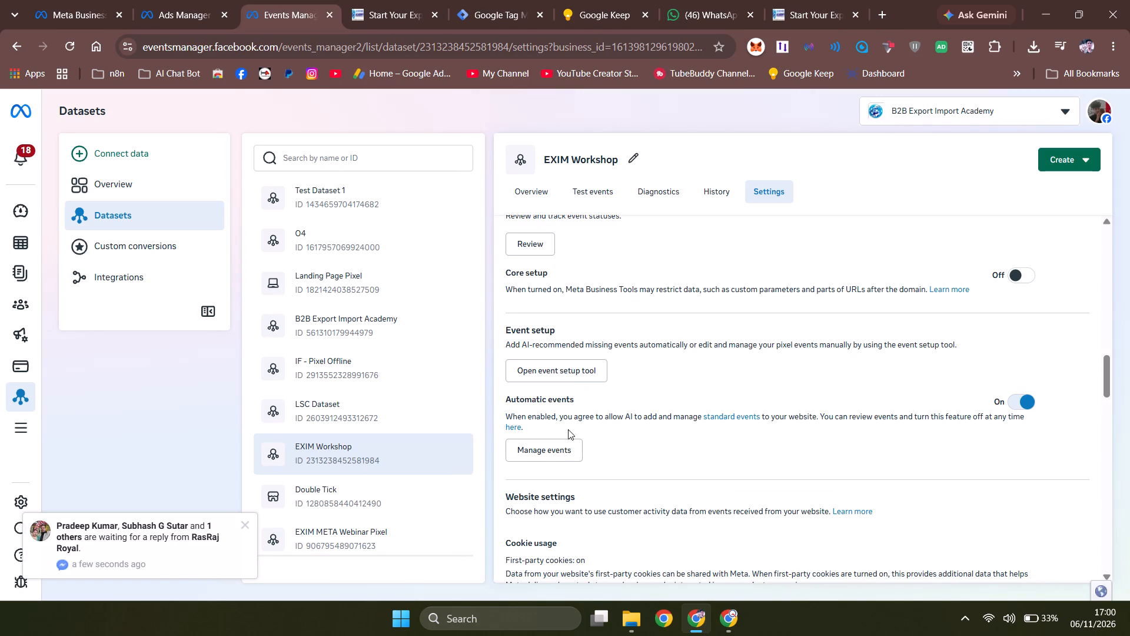
scroll(591, 386, down, 1)
click(561, 300)
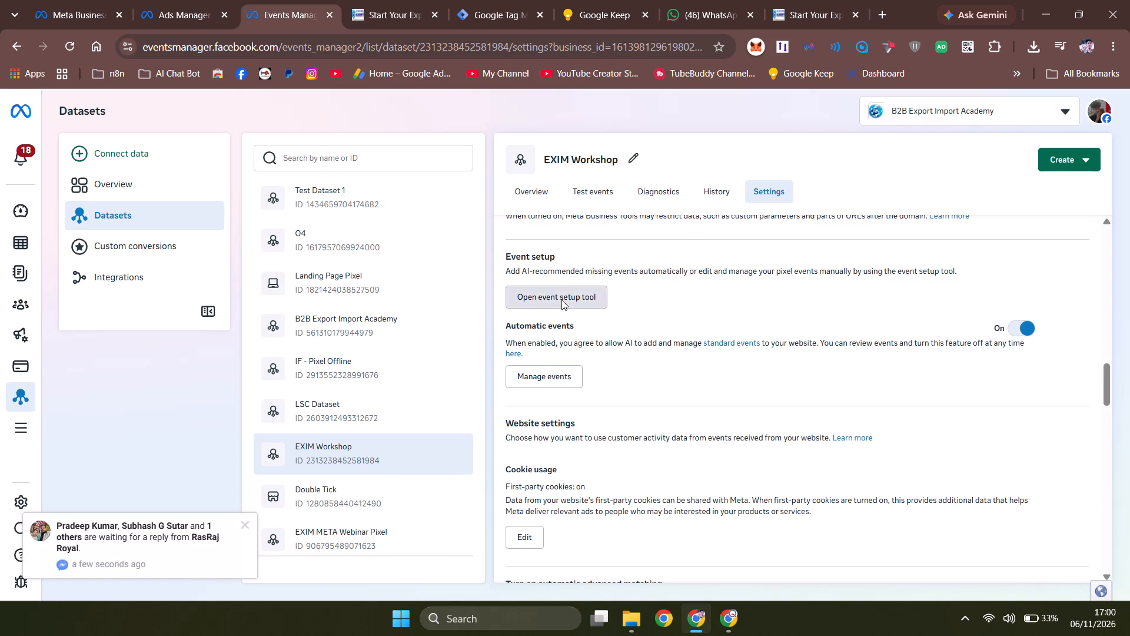
click(474, 346)
key(ctrl+v)
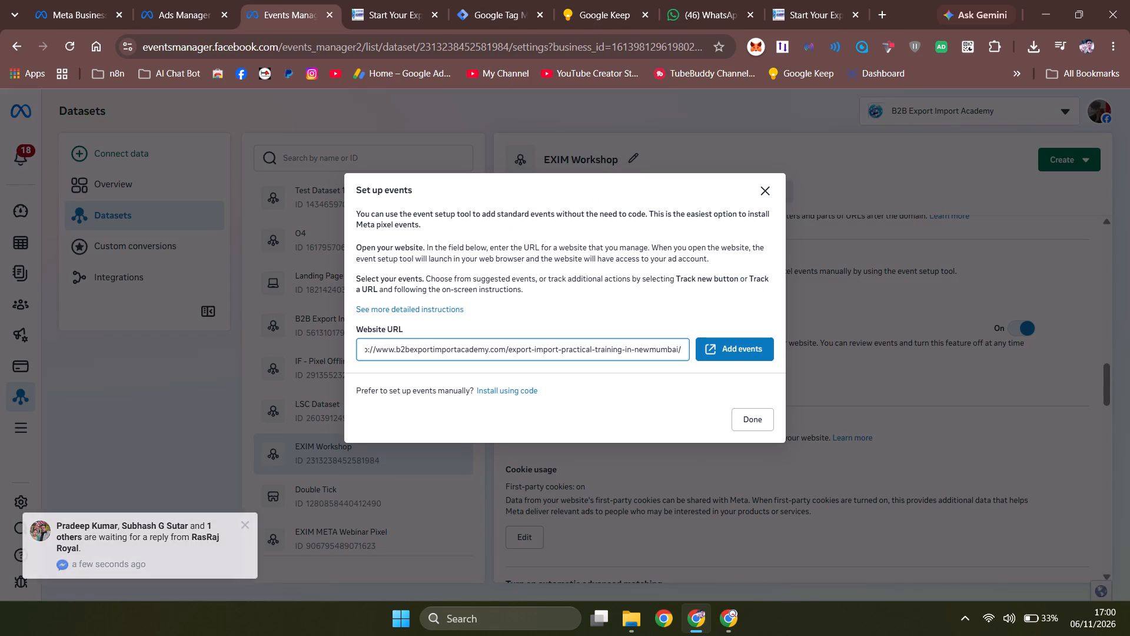
click(745, 358)
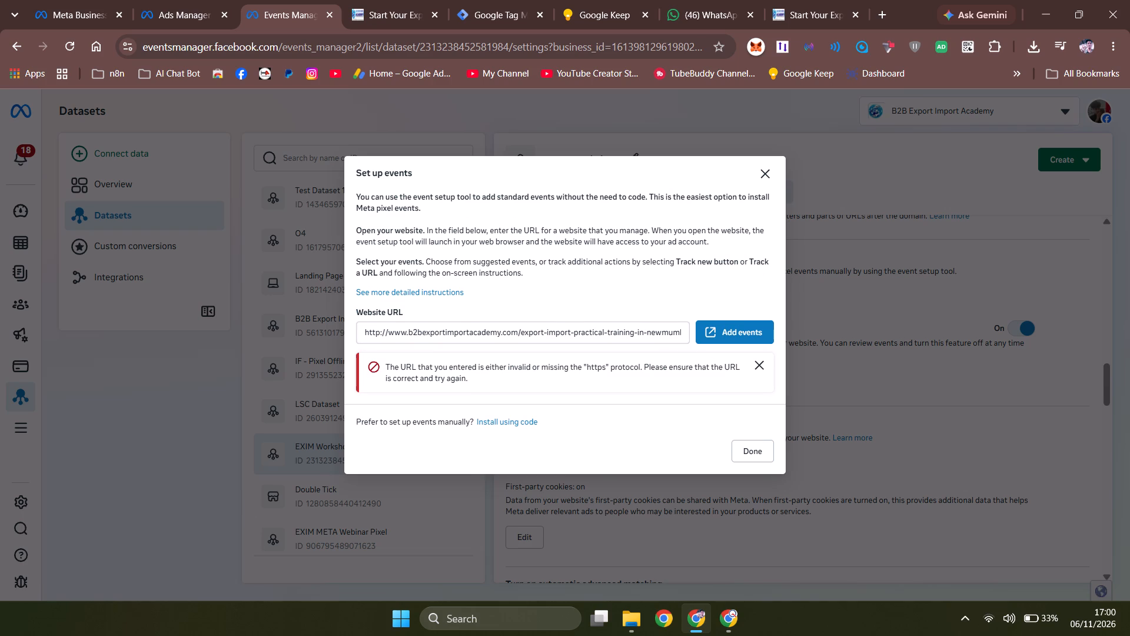
Remove the trailing slash from the website URL after newmumbai and try adding events again.
drag(623, 331, 689, 319)
click(672, 332)
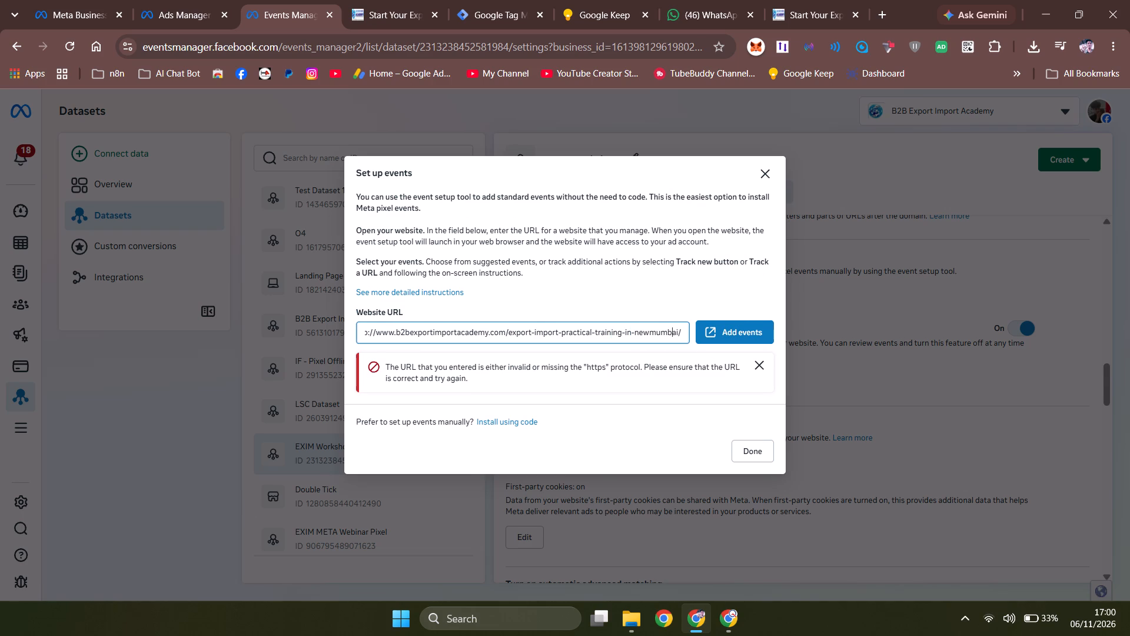
key(Right)
key(Right)
key(Right)
key(BackSpace)
key(Return)
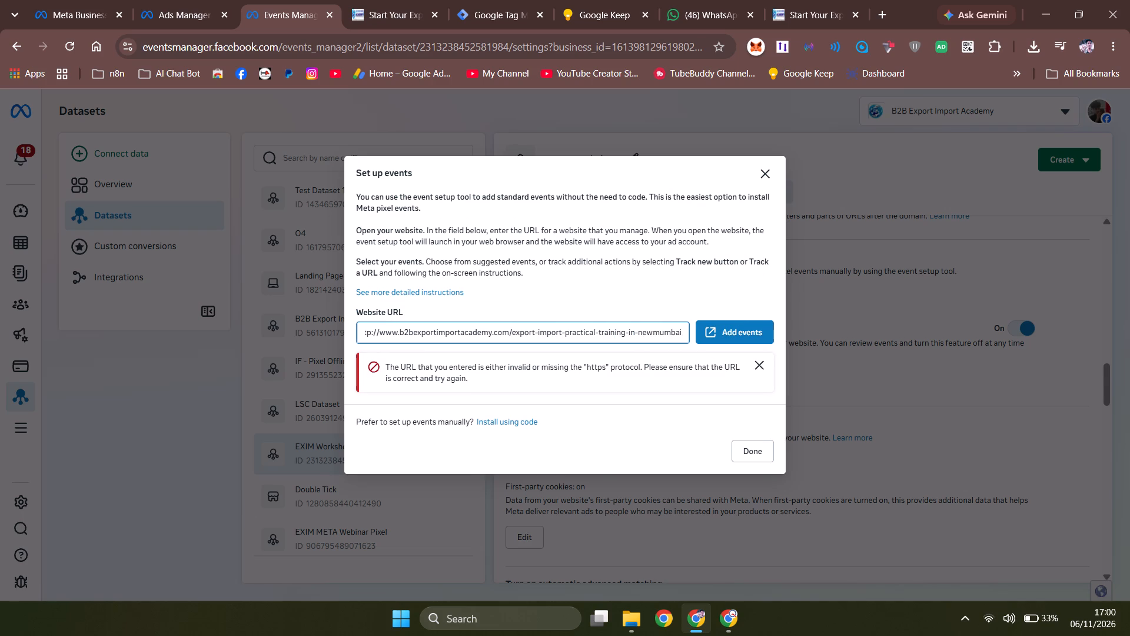
click(719, 326)
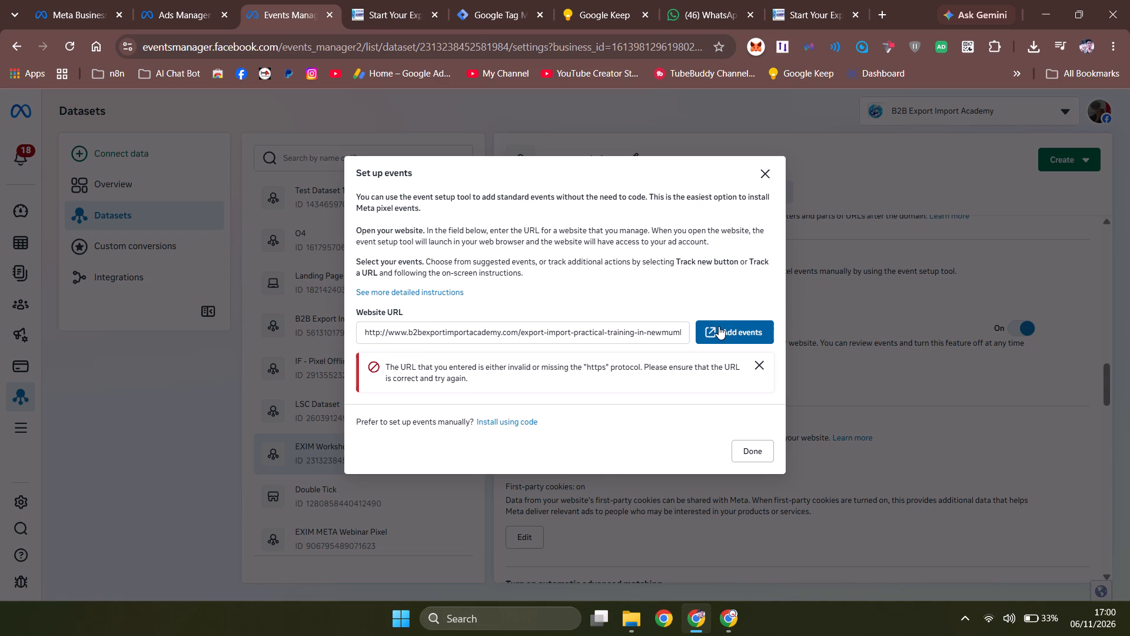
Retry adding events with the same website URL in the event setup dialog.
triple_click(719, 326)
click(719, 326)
Open the instructions for installing events with code and examine the Meta Pixel standard event specifications and example code.
click(501, 422)
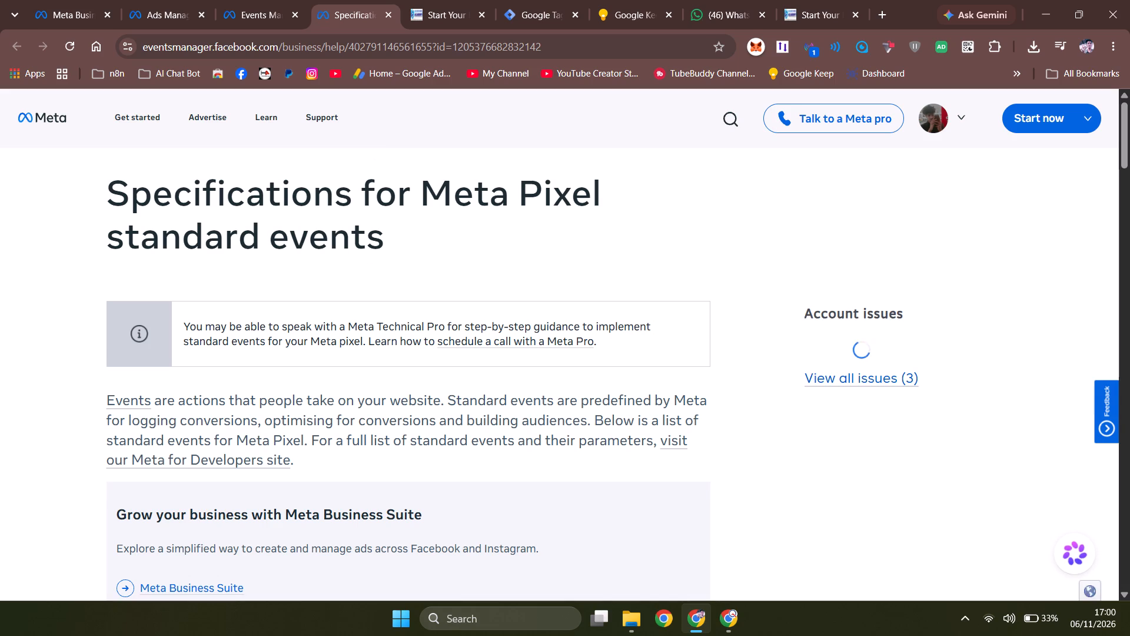
scroll(414, 307, down, 7)
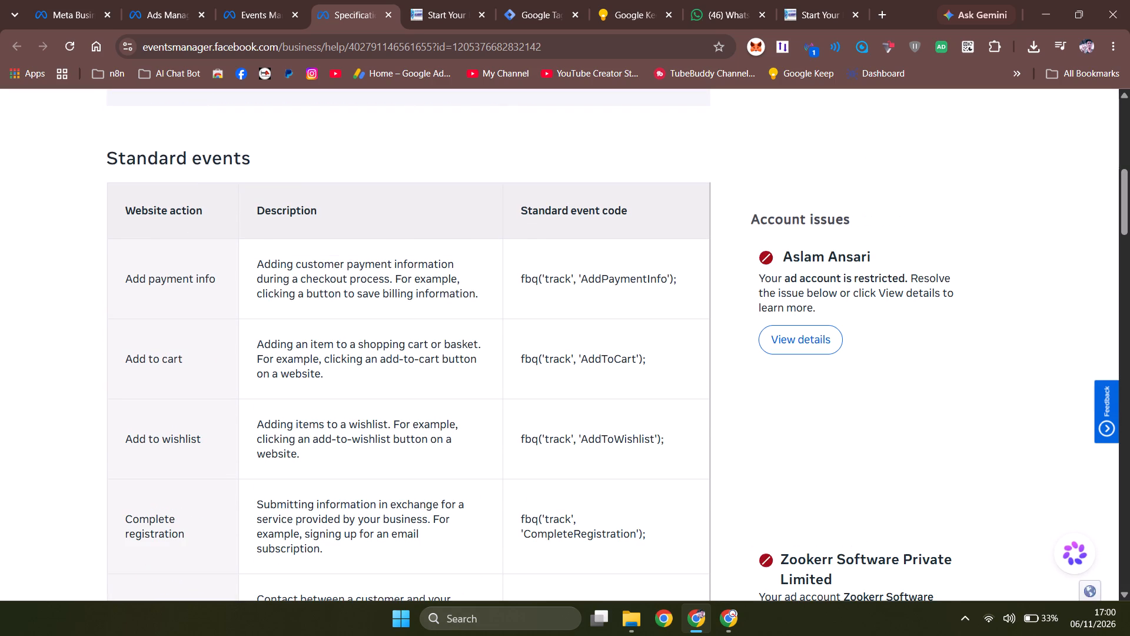
scroll(411, 286, down, 12)
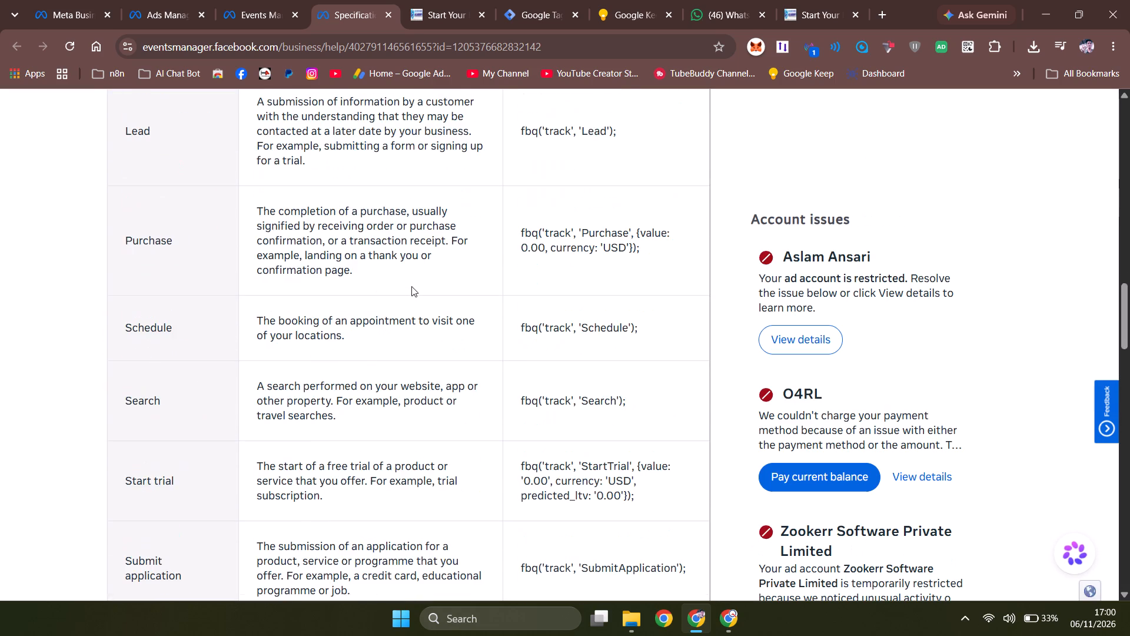
scroll(411, 286, down, 4)
scroll(536, 393, down, 6)
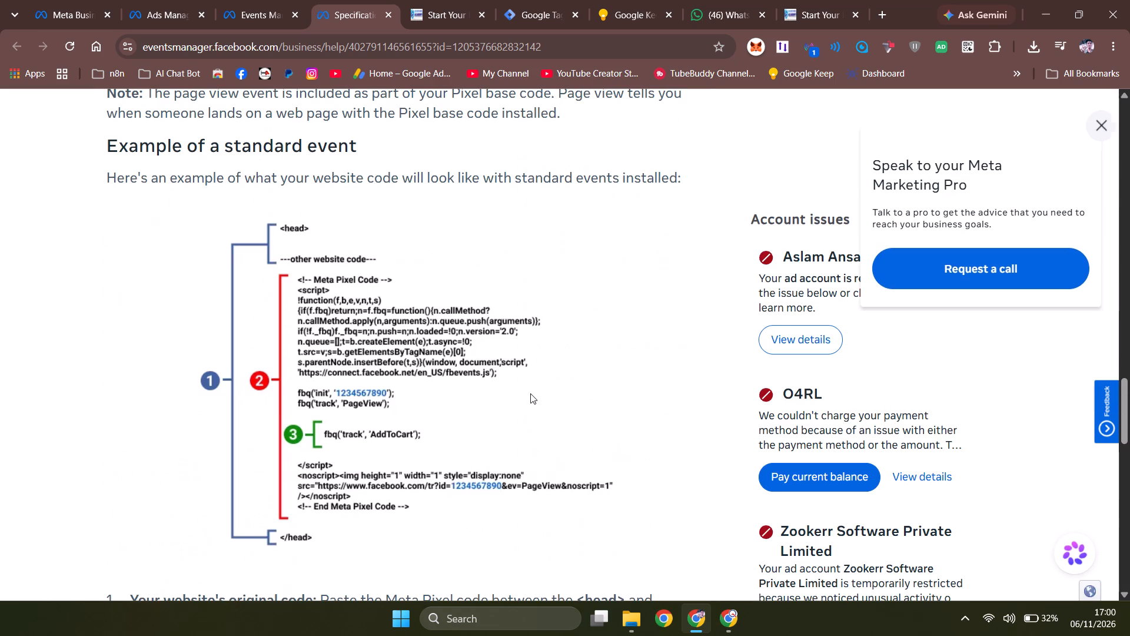
scroll(530, 393, down, 10)
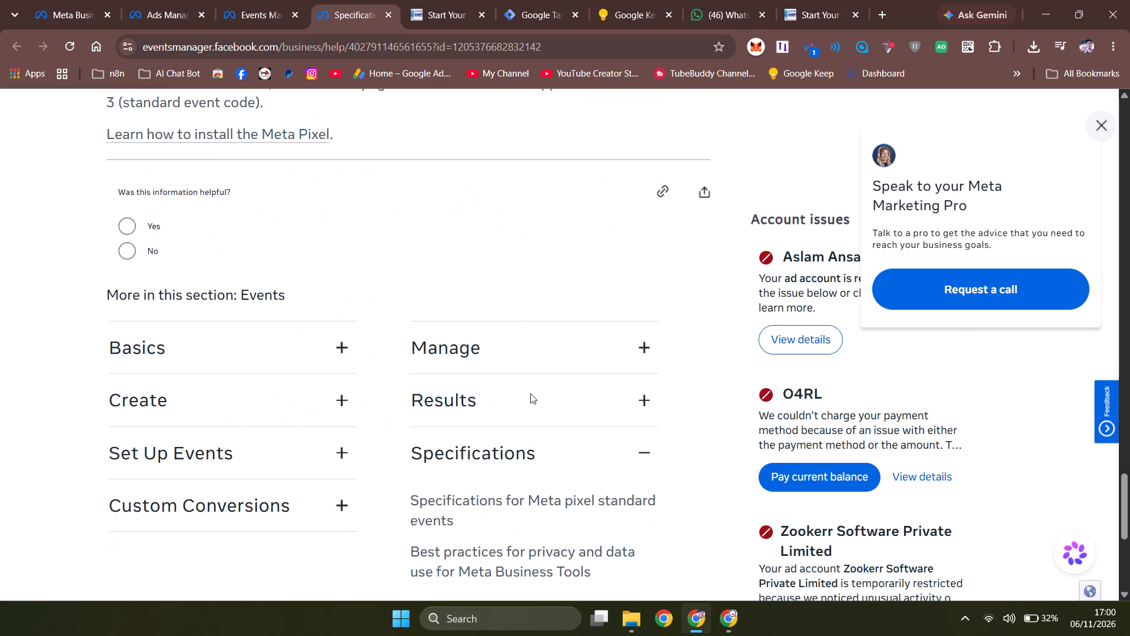
scroll(530, 393, down, 4)
click(1101, 124)
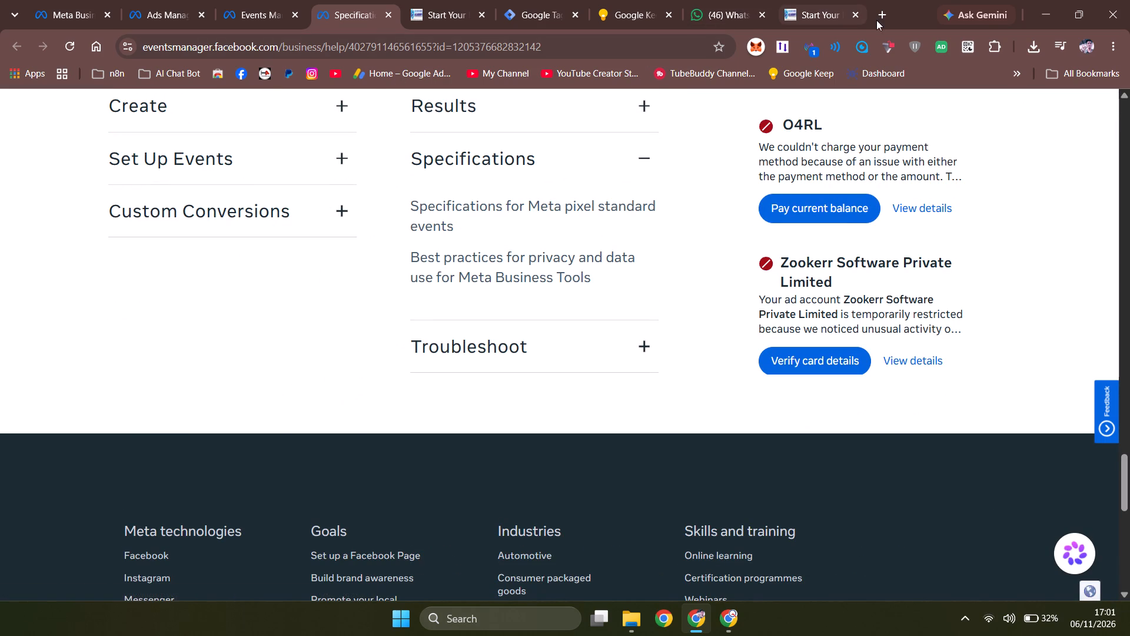
Return to Events Manager, close the event setup dialog and copy the EXIM Workshop dataset ID.
click(222, 0)
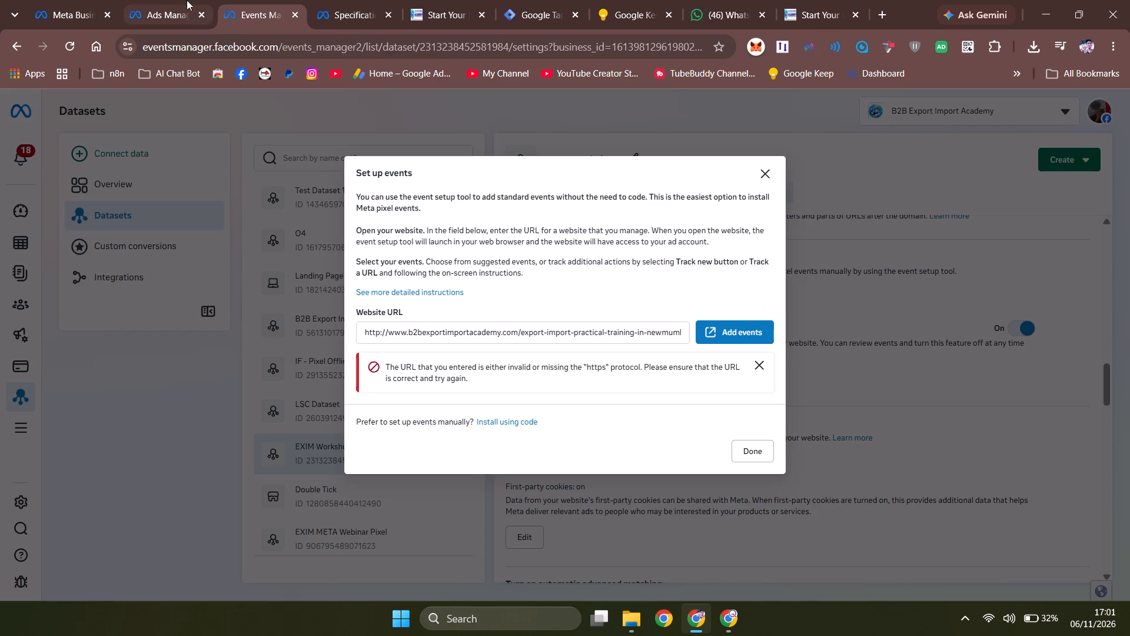
click(162, 0)
click(253, 0)
click(760, 171)
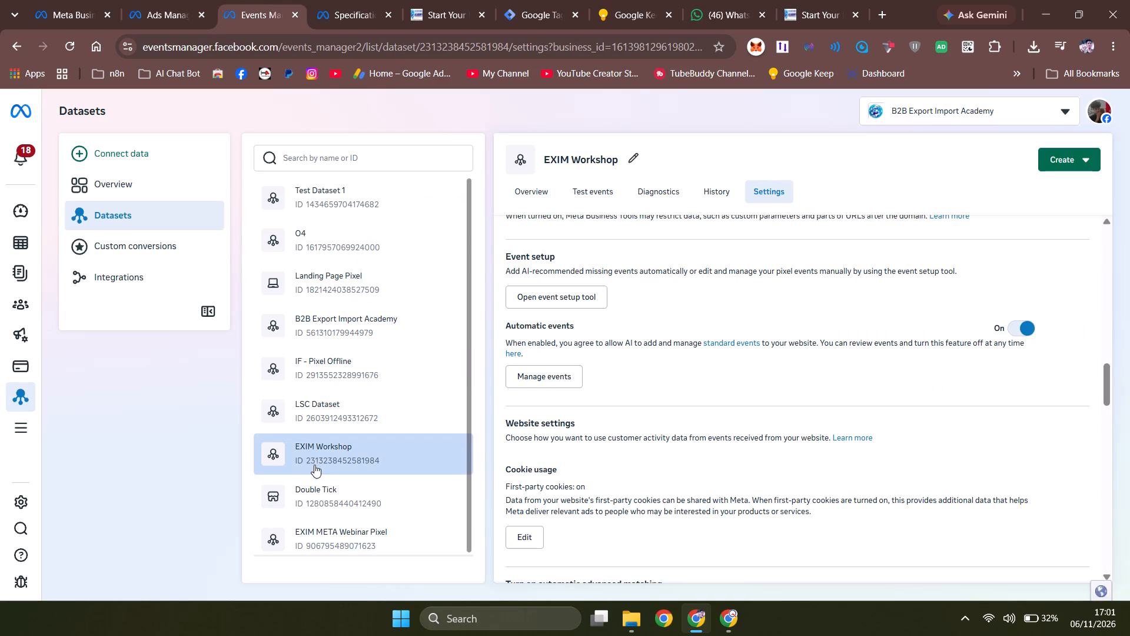
drag(305, 459, 389, 458)
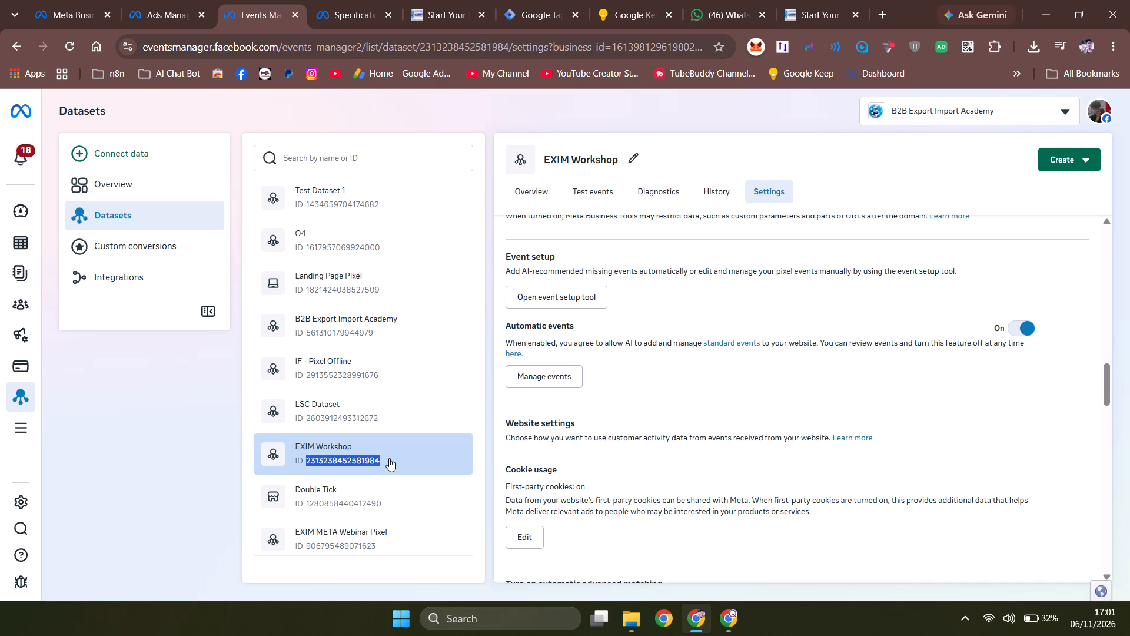
key(ctrl+c)
key(ctrl+c)
key(ctrl+c)
key(ctrl+c)
key(ctrl+c)
key(ctrl+c)
key(ctrl+c)
key(ctrl+c)
key(ctrl+c)
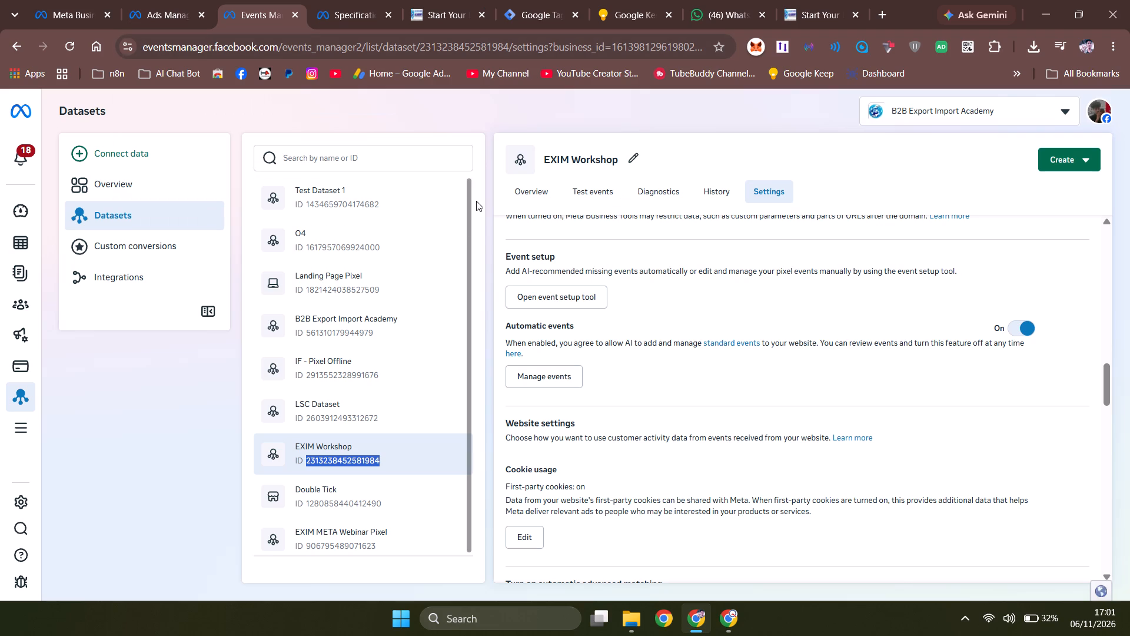
click(516, 0)
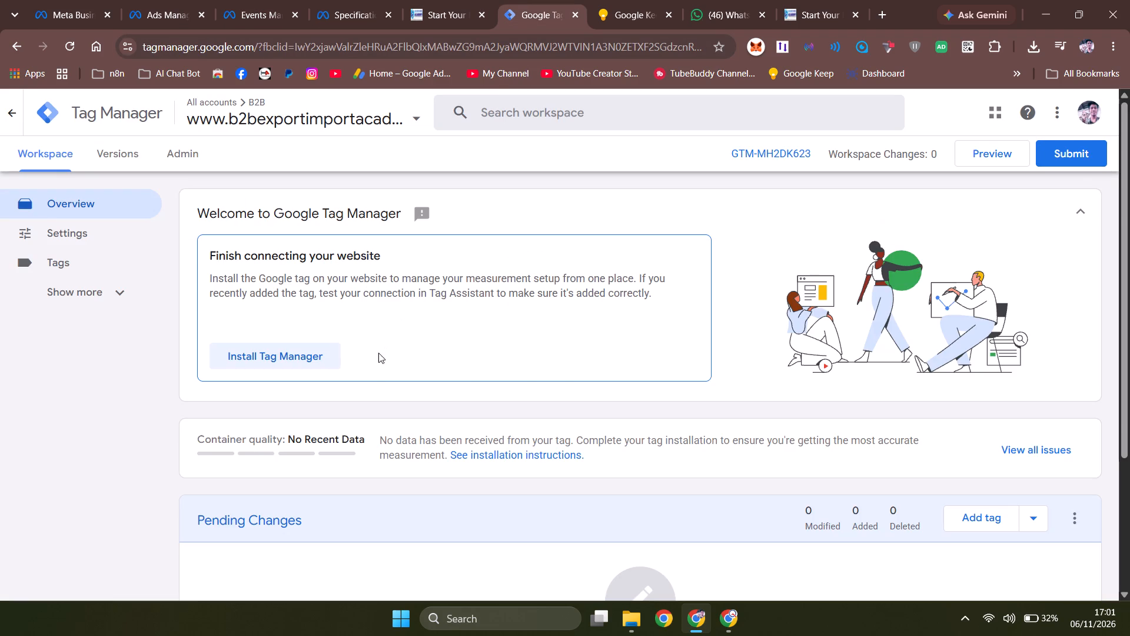
scroll(449, 375, down, 3)
click(63, 42)
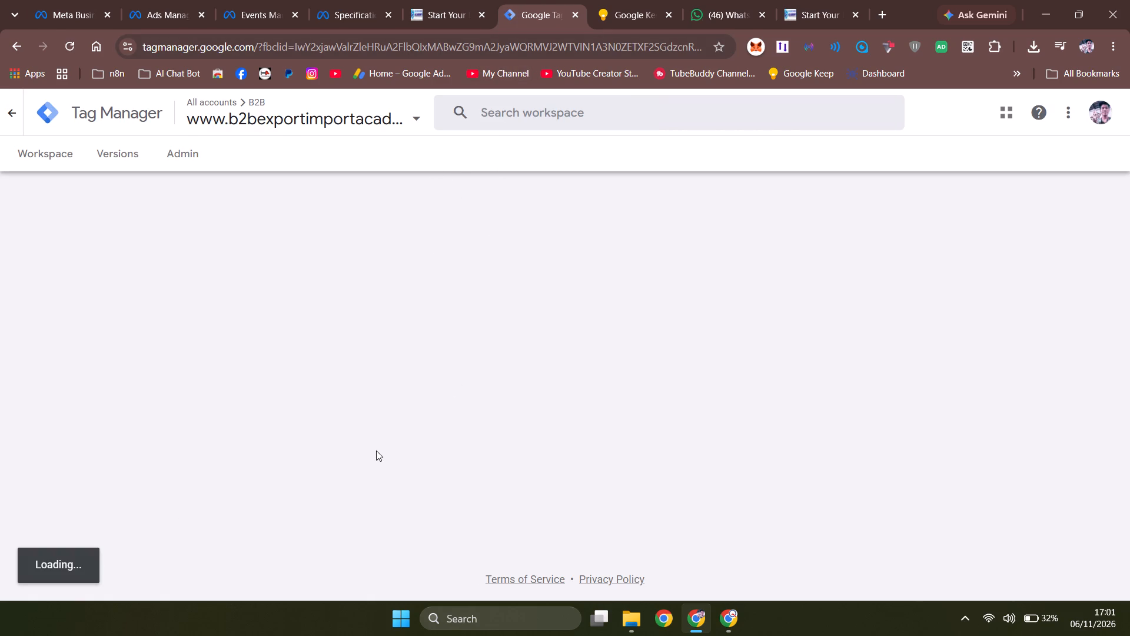
click(351, 118)
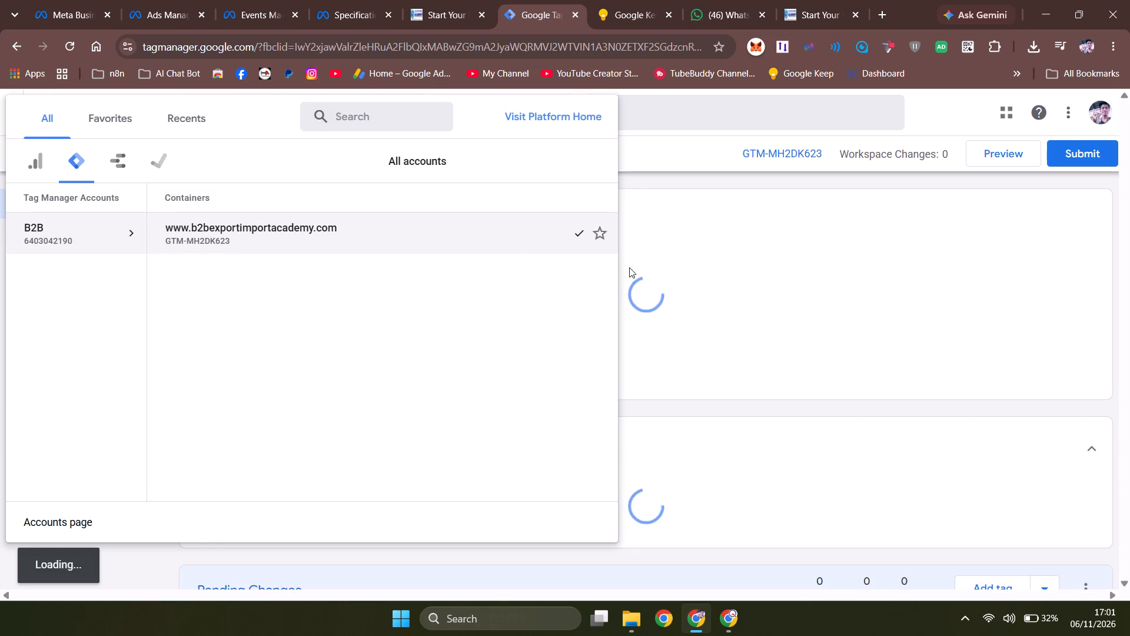
click(646, 254)
scroll(560, 455, down, 1)
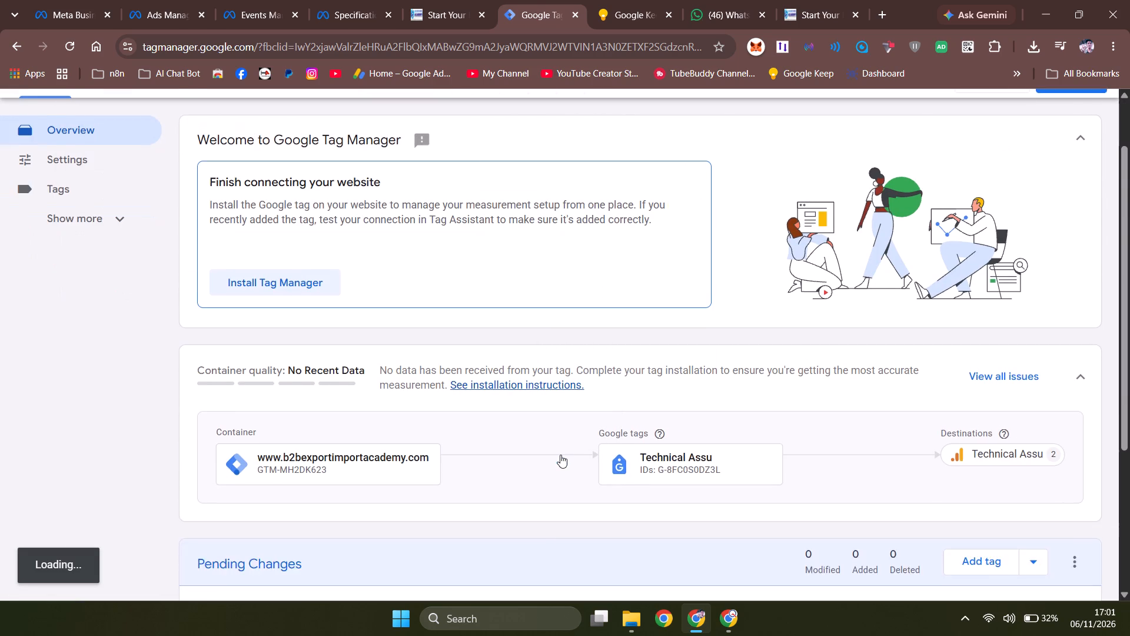
scroll(560, 455, down, 1)
scroll(642, 457, down, 1)
scroll(711, 385, down, 1)
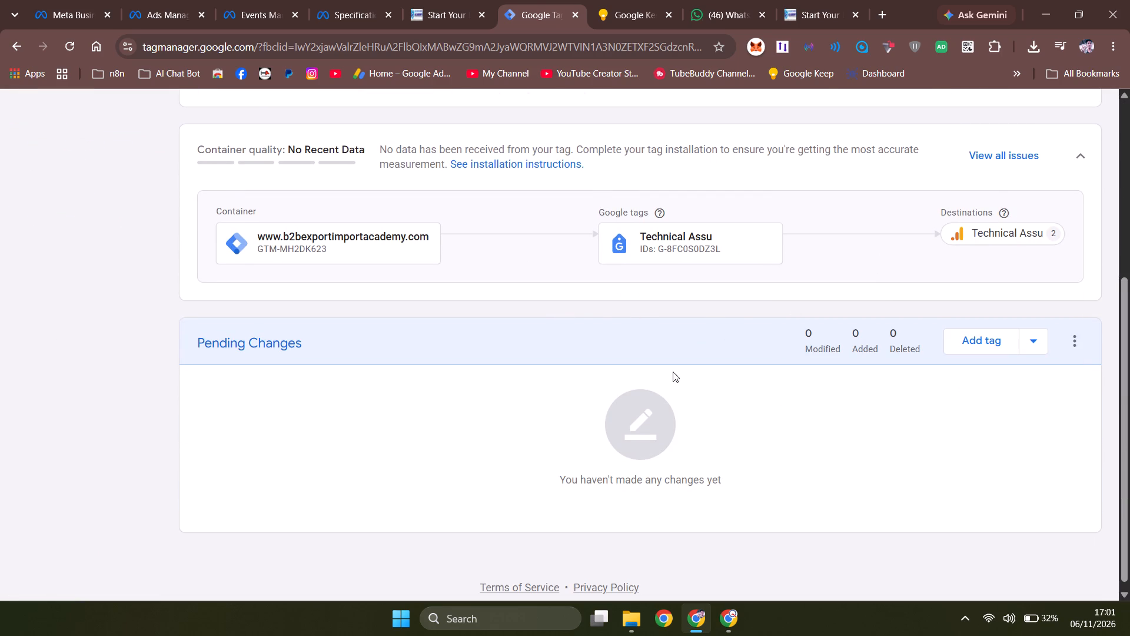
scroll(662, 377, down, 2)
scroll(672, 286, down, 3)
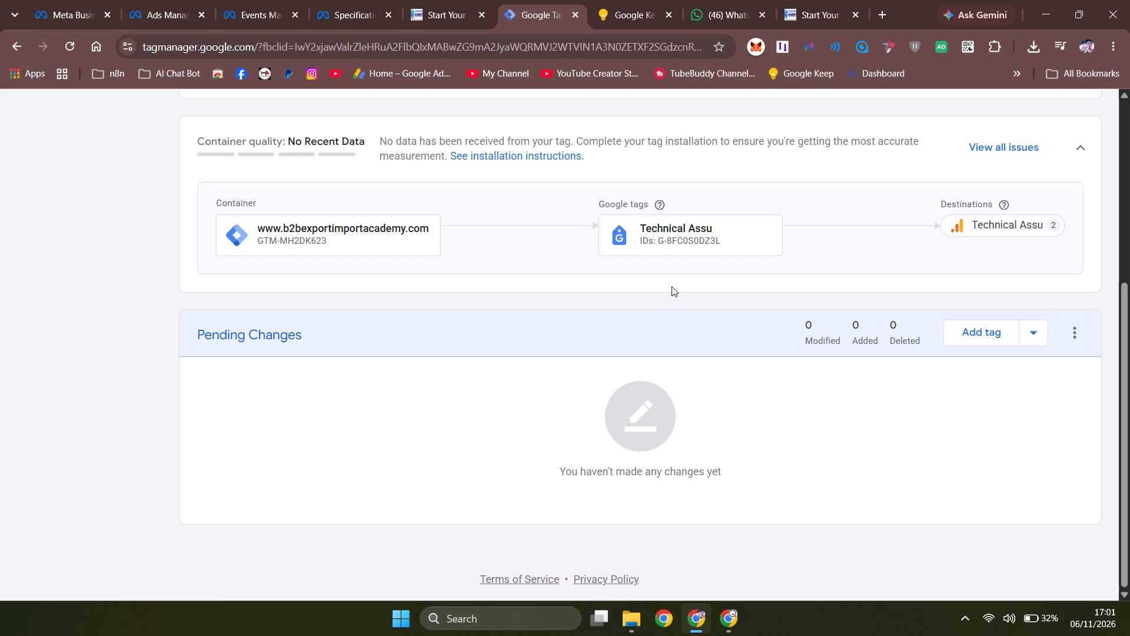
click(653, 223)
drag(653, 223, 741, 251)
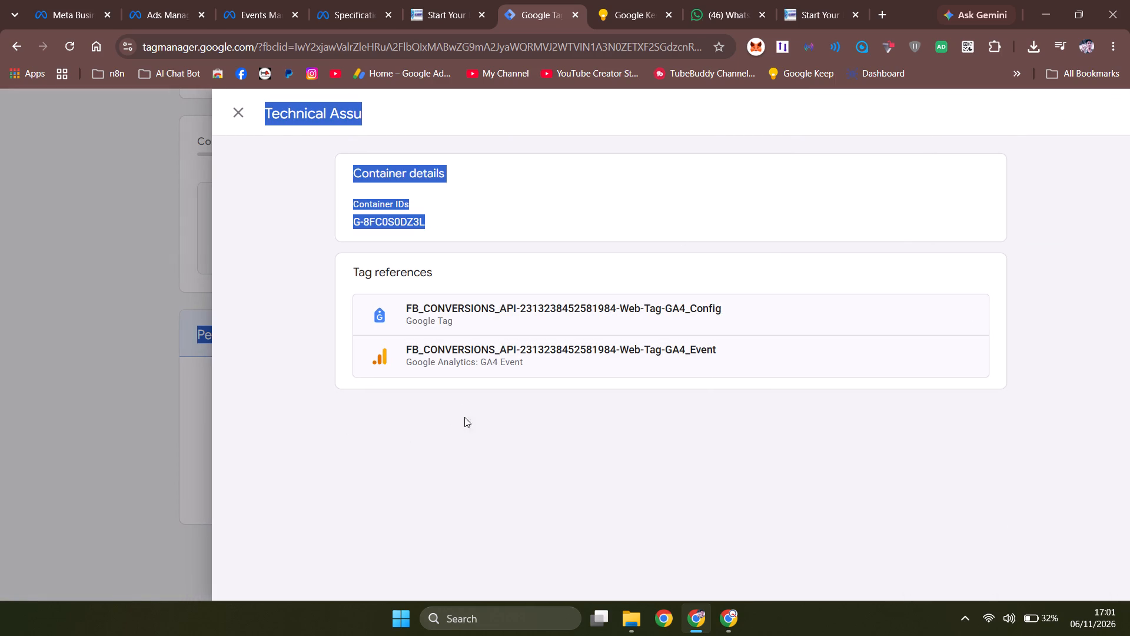
click(164, 306)
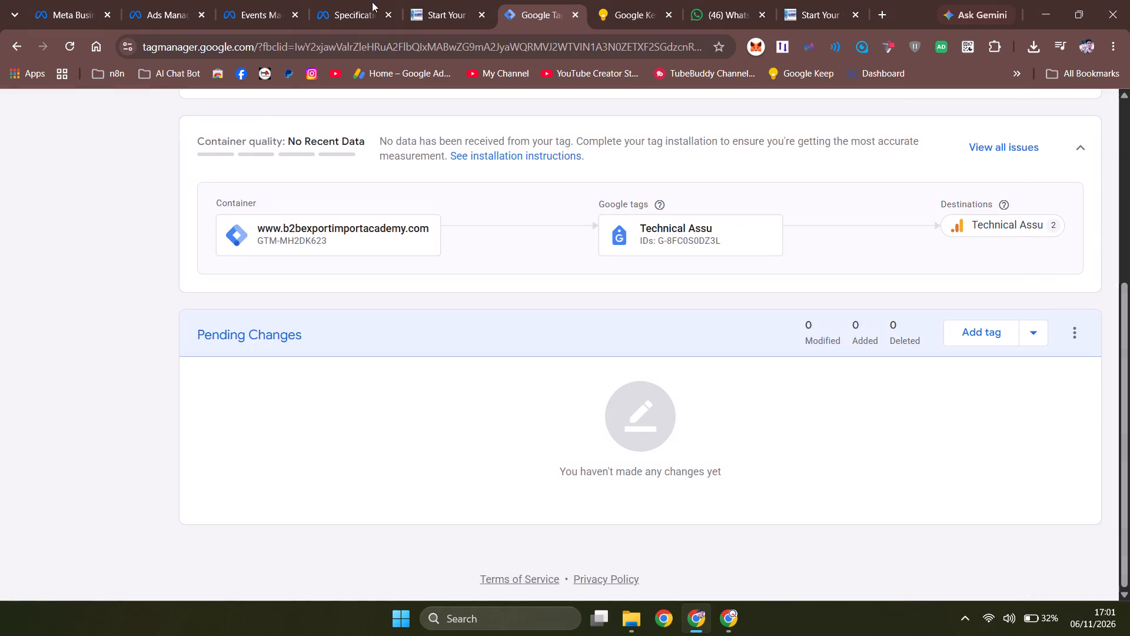
Return to Events Manager, choose Website as EXIM Workshop's test events channel and expand the website events check.
click(362, 0)
click(305, 0)
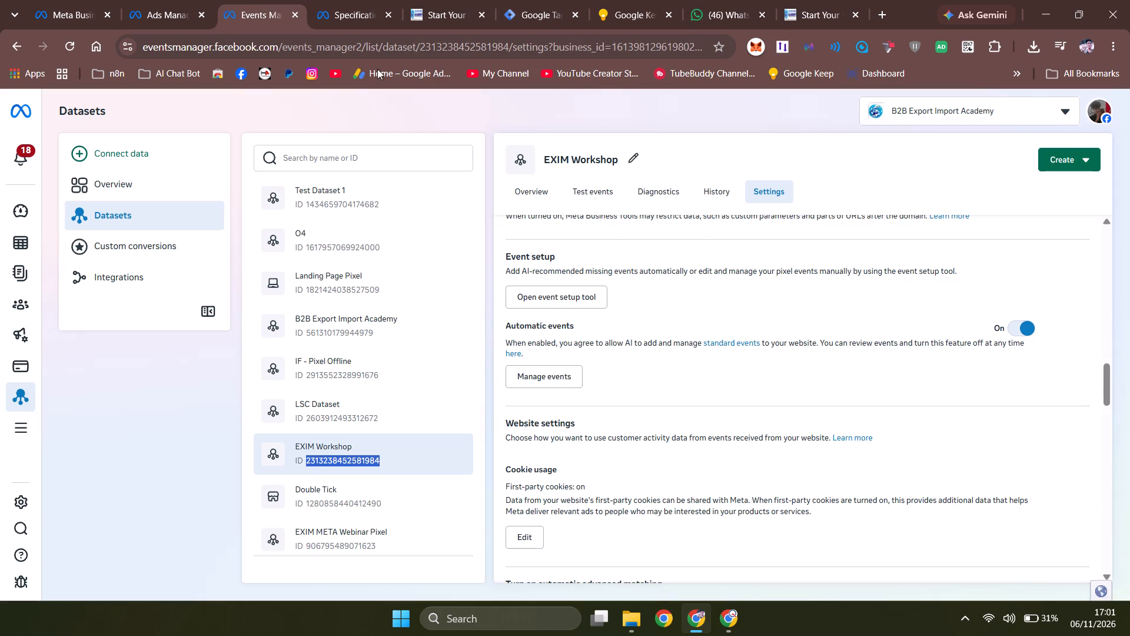
click(615, 196)
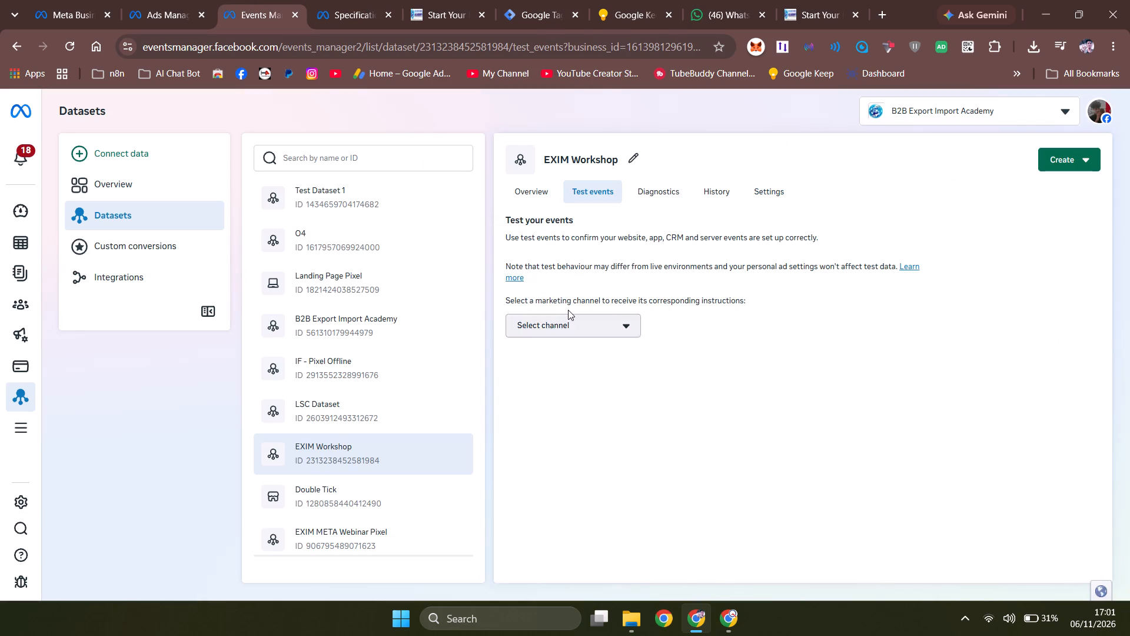
click(568, 310)
click(570, 320)
click(586, 355)
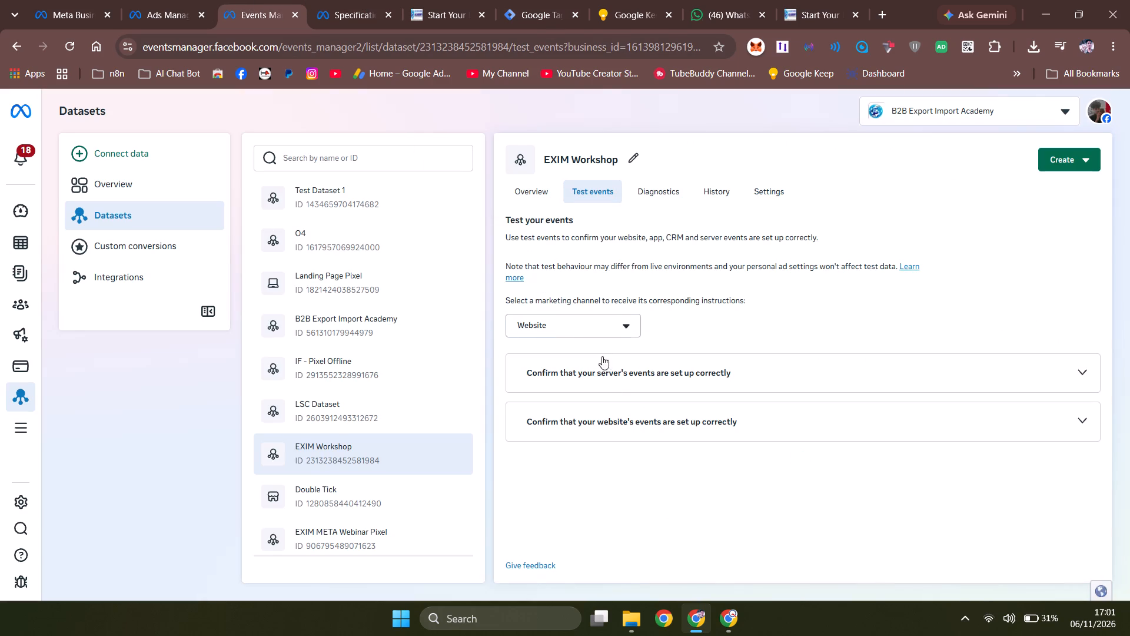
click(647, 444)
click(656, 436)
scroll(697, 564, down, 3)
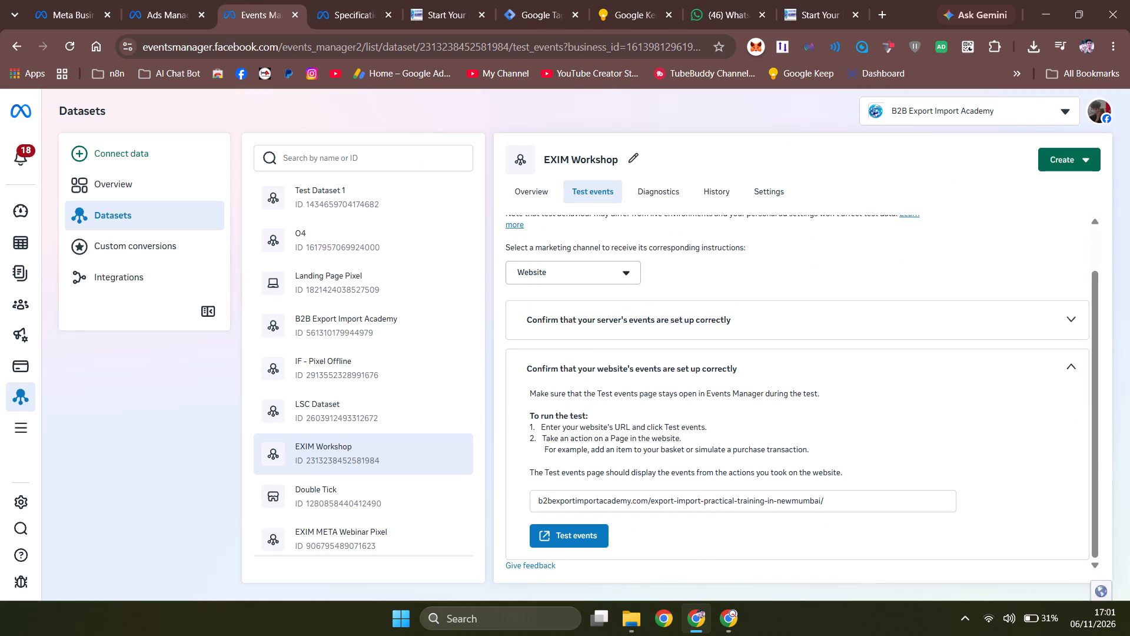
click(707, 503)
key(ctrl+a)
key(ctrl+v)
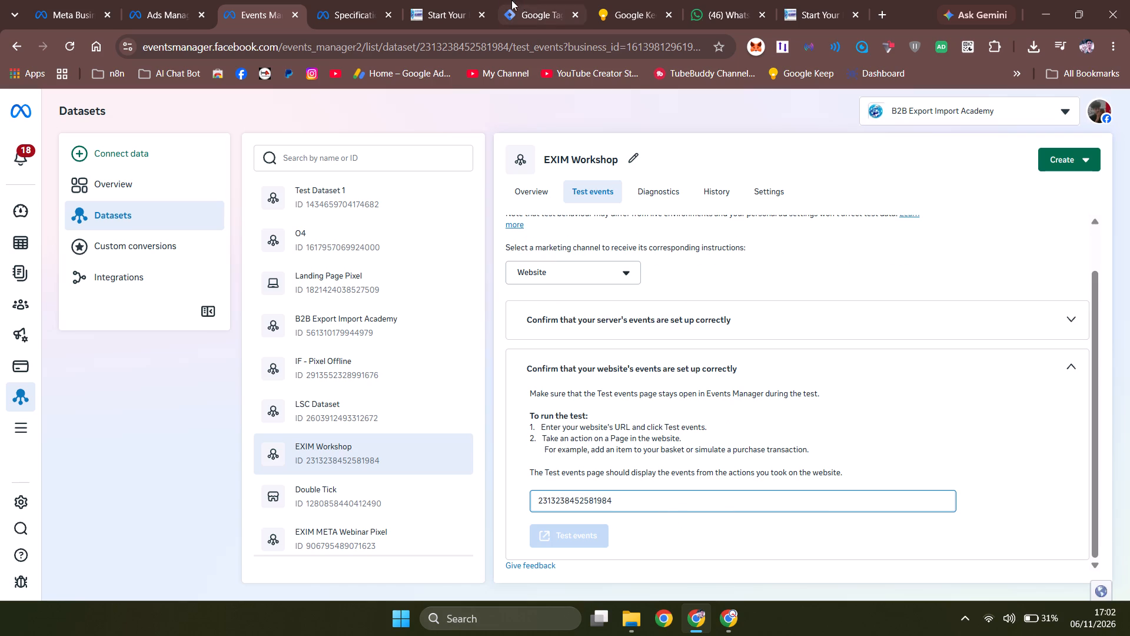
Copy the training page's full address, set it as the test website URL and launch the website event test.
click(458, 0)
click(471, 39)
click(471, 39)
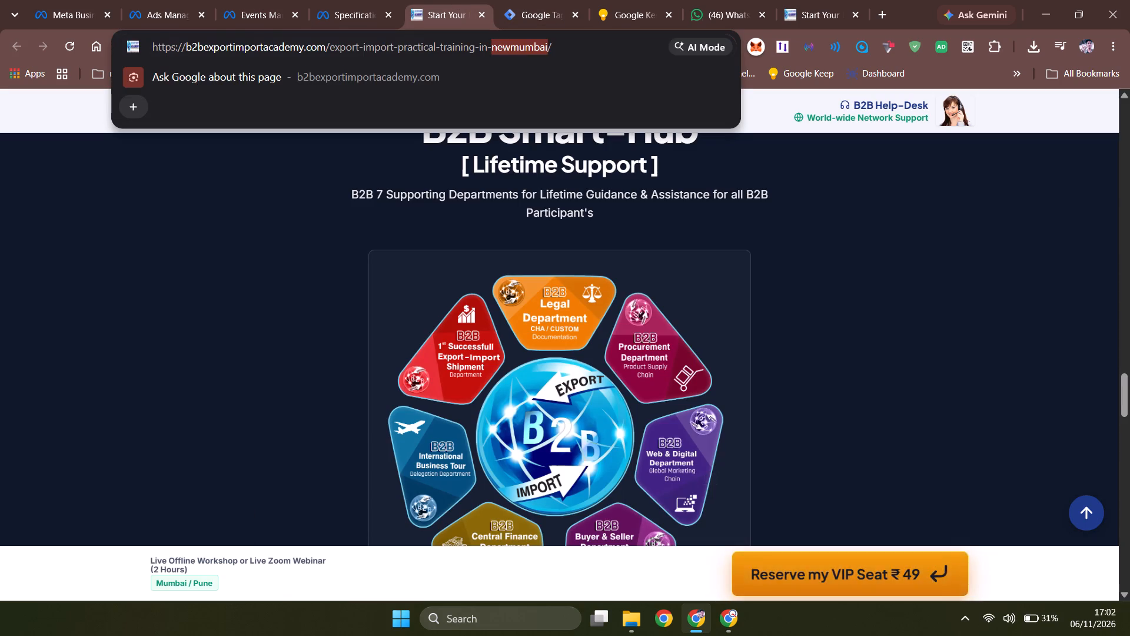
key(ctrl+a)
key(ctrl+c)
click(229, 0)
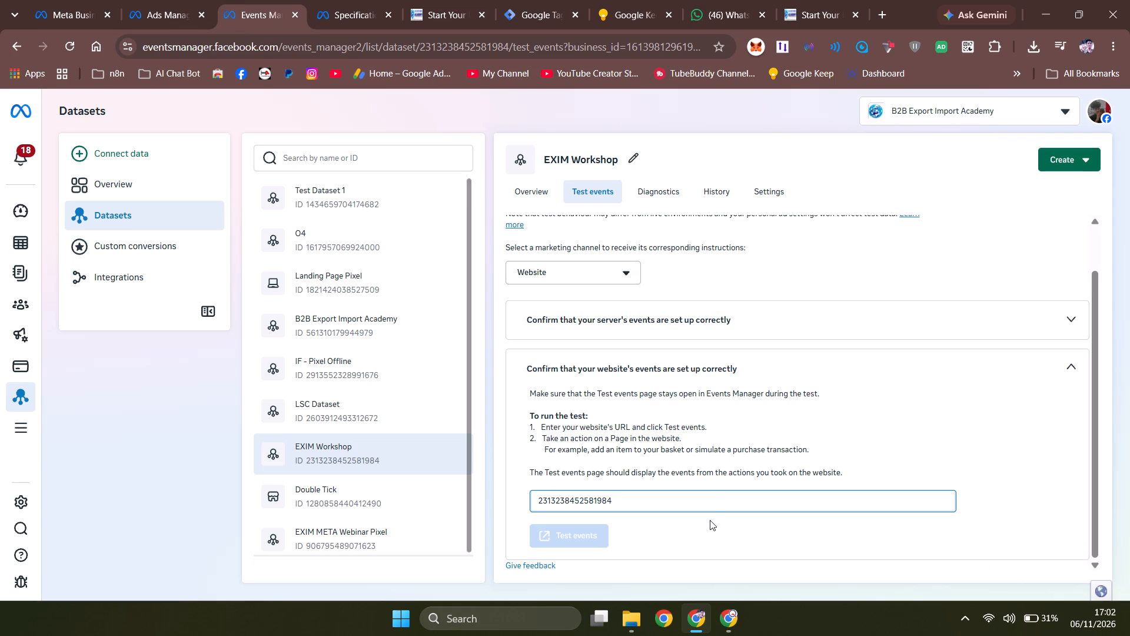
key(ctrl+a)
key(ctrl+v)
click(593, 531)
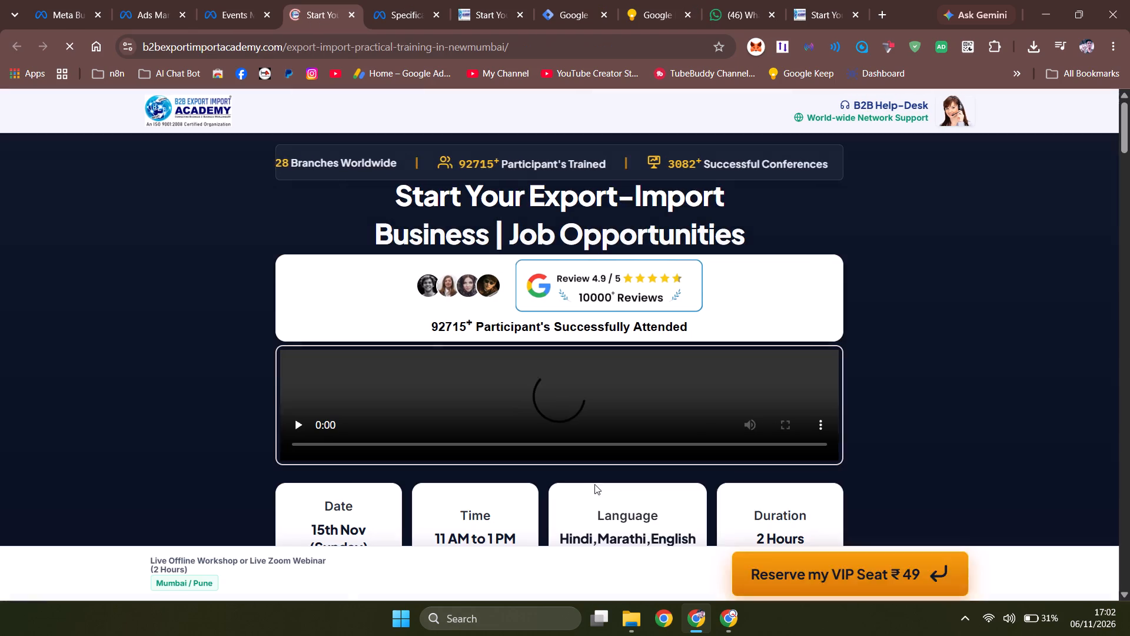
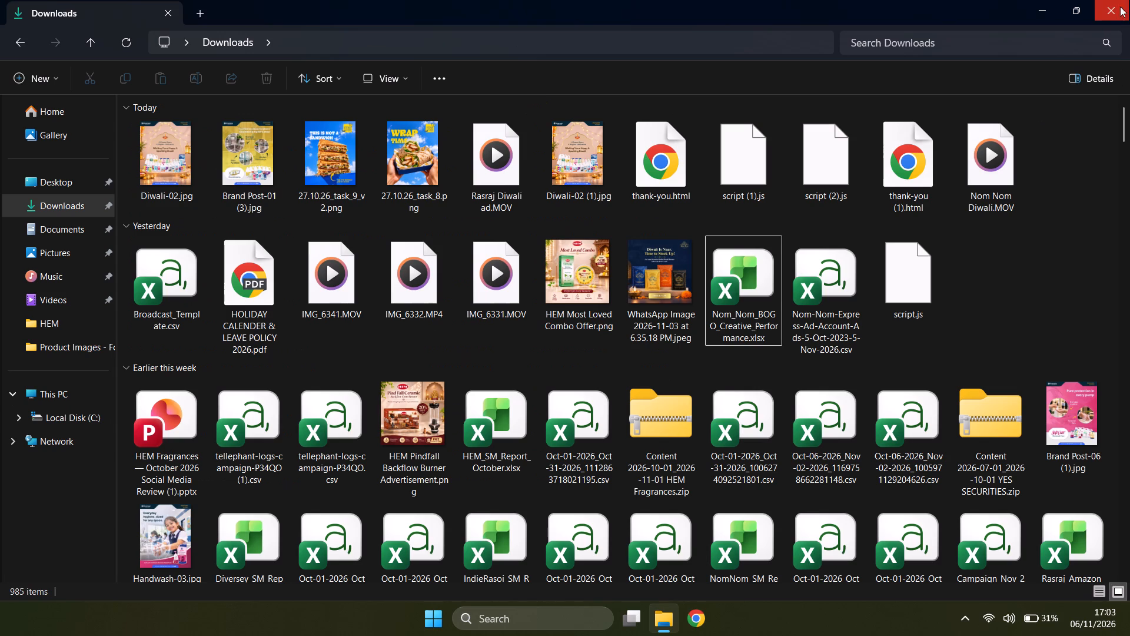
Close the Downloads window and align the stray RasRaj_Full_Funnel_Sept_LATEST.xlsx desktop icon beneath the last column of spreadsheet icons.
click(1129, 0)
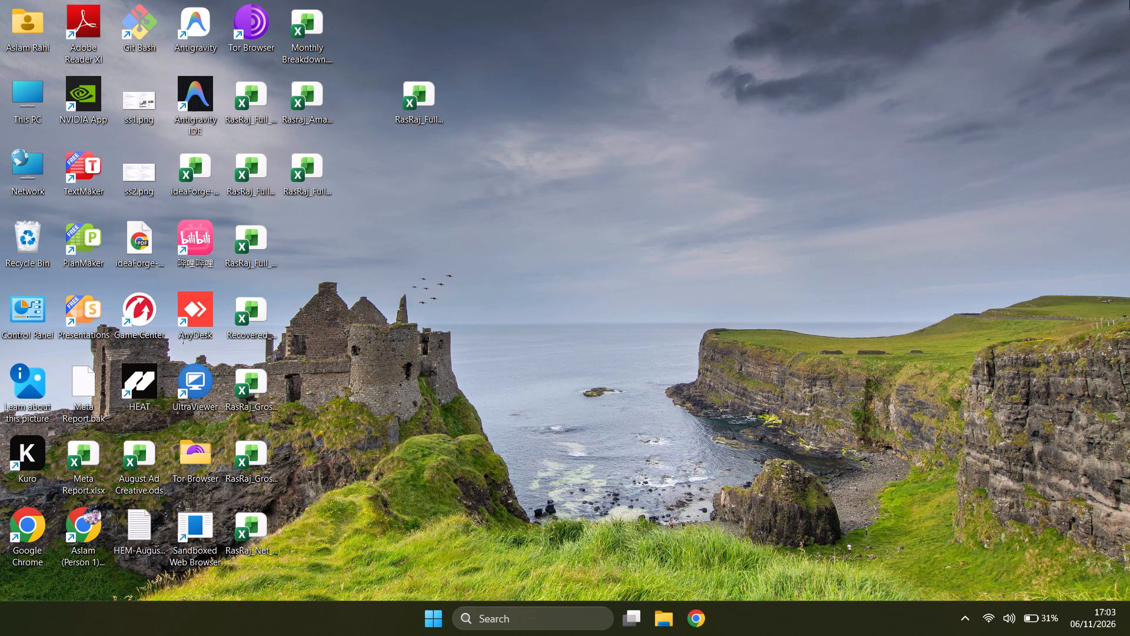
drag(426, 101, 321, 238)
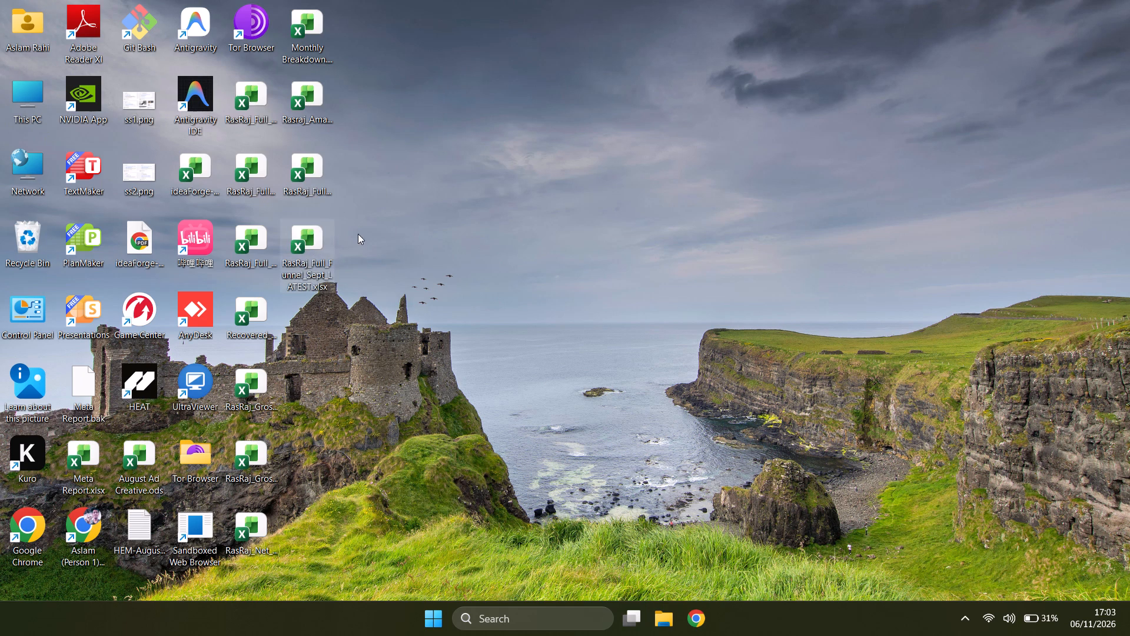
click(390, 224)
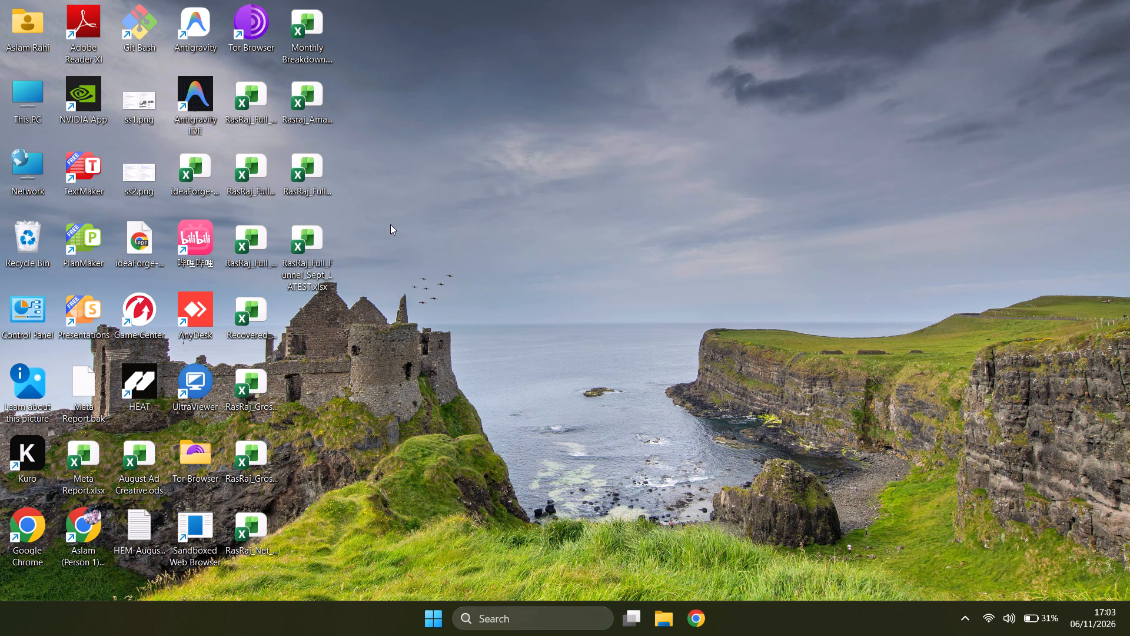